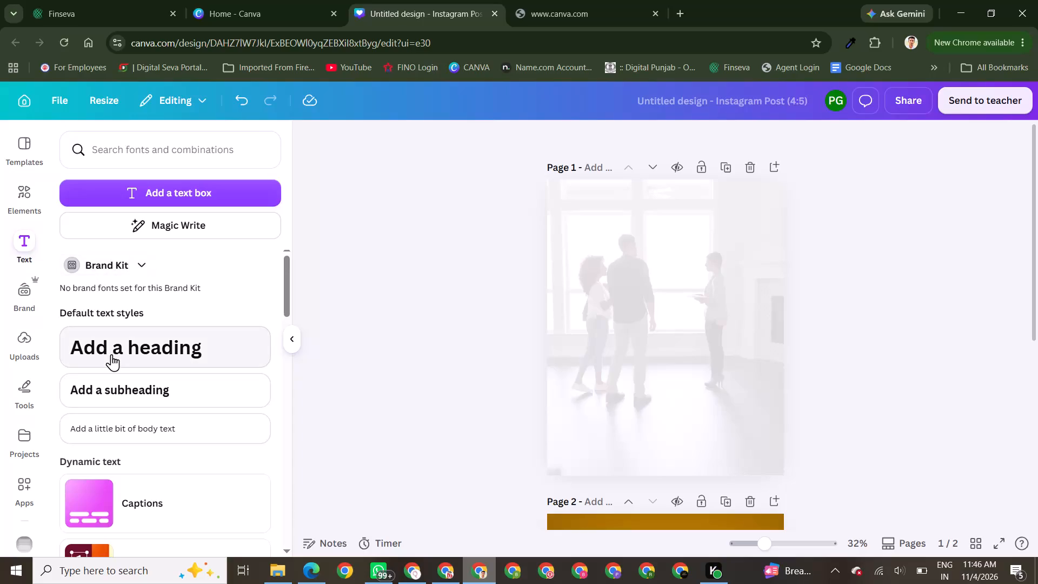
Add a default heading text box over the faded photo on page 1.
{"action": "left_click", "coordinate": [111, 354]}
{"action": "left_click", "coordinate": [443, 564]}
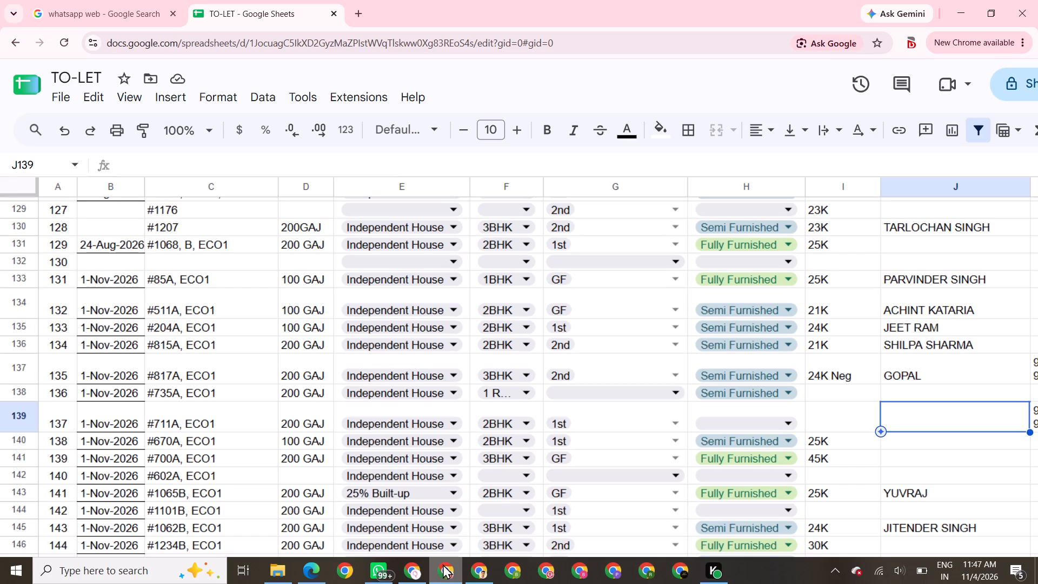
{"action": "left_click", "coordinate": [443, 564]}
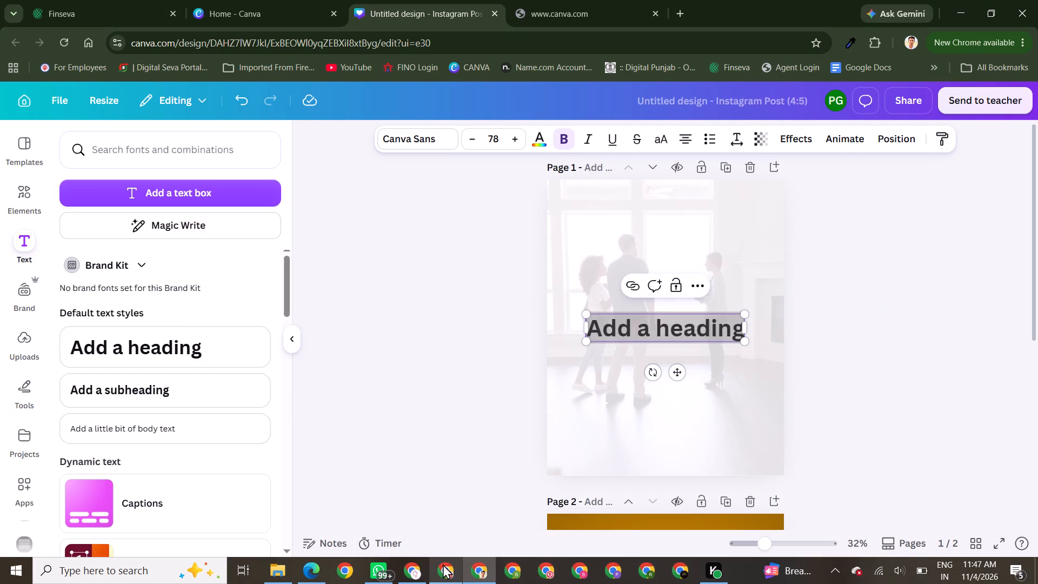
Replace the placeholder heading text on page 1 with "AVAILABLE FOR RENT".
{"action": "key", "text": "a"}
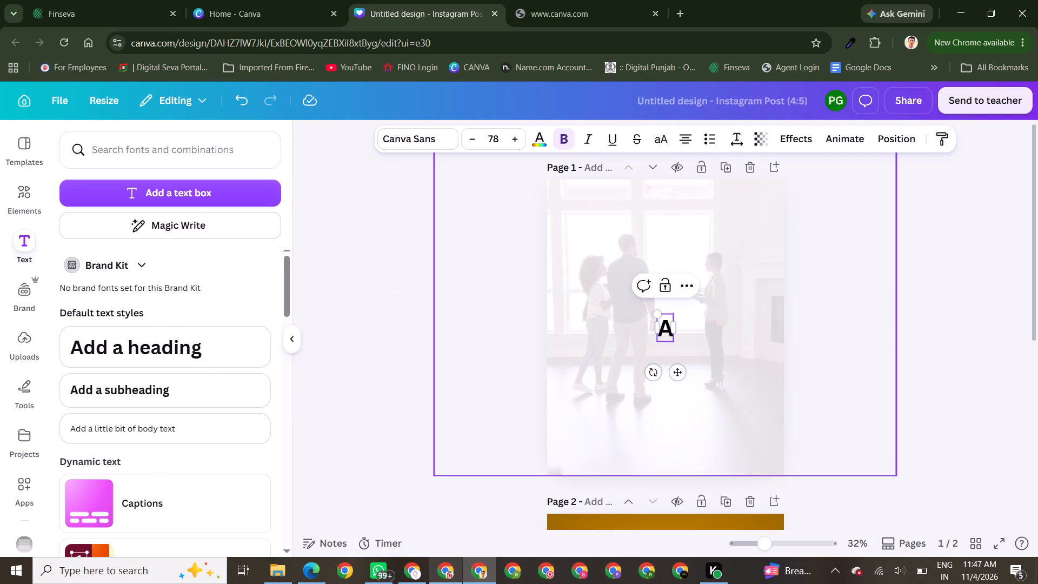
{"action": "type", "text": "VAILABLE FOR"}
{"action": "key", "text": "space"}
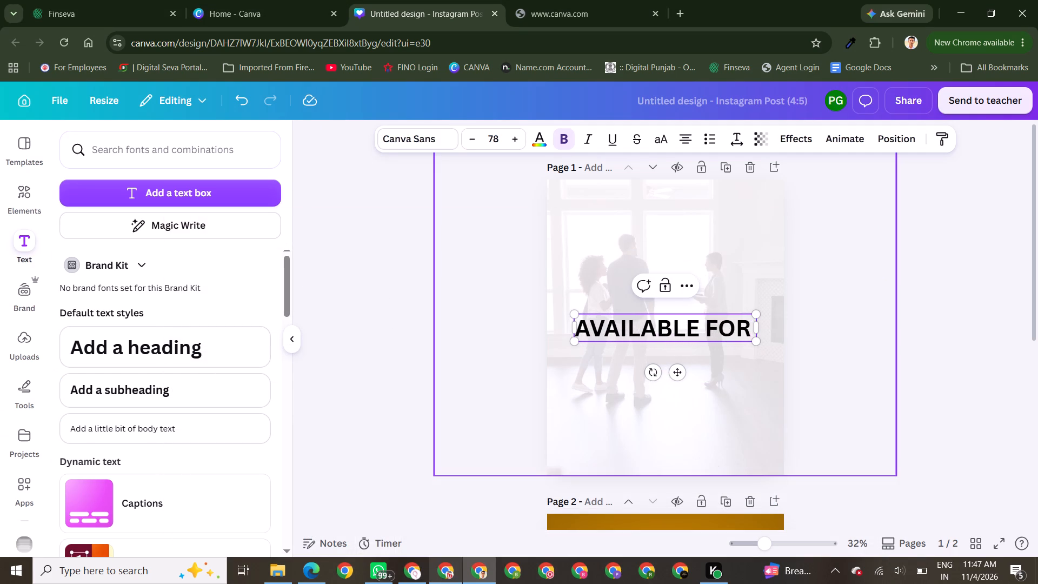
{"action": "type", "text": "RENT"}
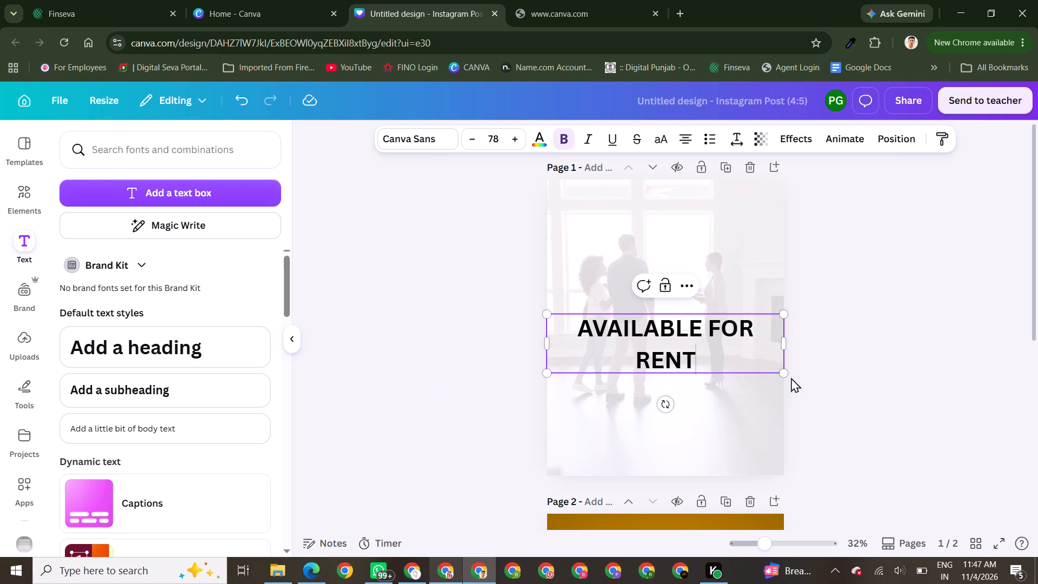
Fit the heading on one line at about size 59 and centre it near the top of page 1.
{"action": "left_click_drag", "start_coordinate": [785, 376], "coordinate": [692, 332]}
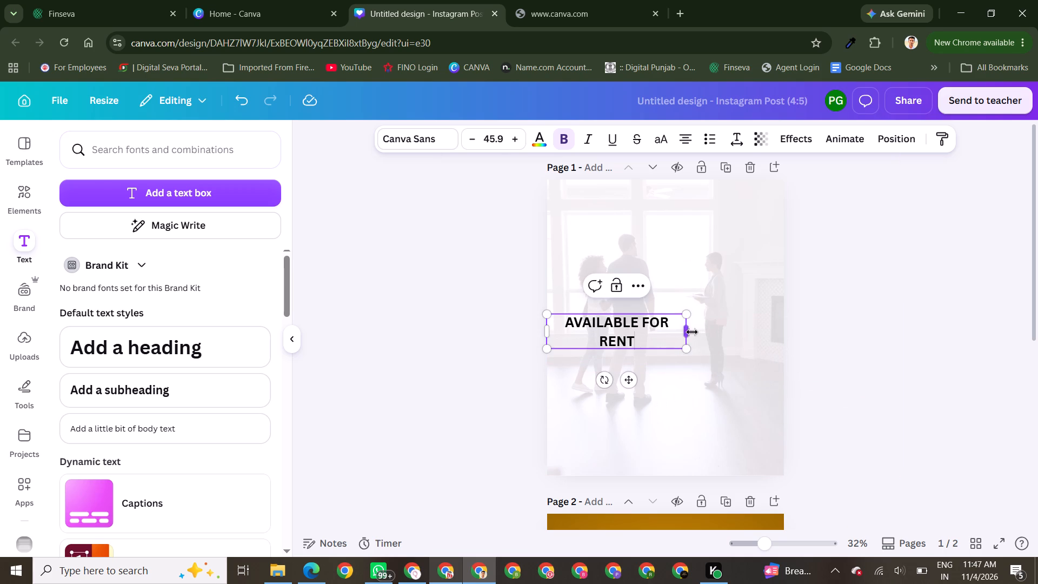
{"action": "left_click_drag", "start_coordinate": [687, 330], "coordinate": [697, 326]}
{"action": "left_click_drag", "start_coordinate": [632, 361], "coordinate": [686, 268]}
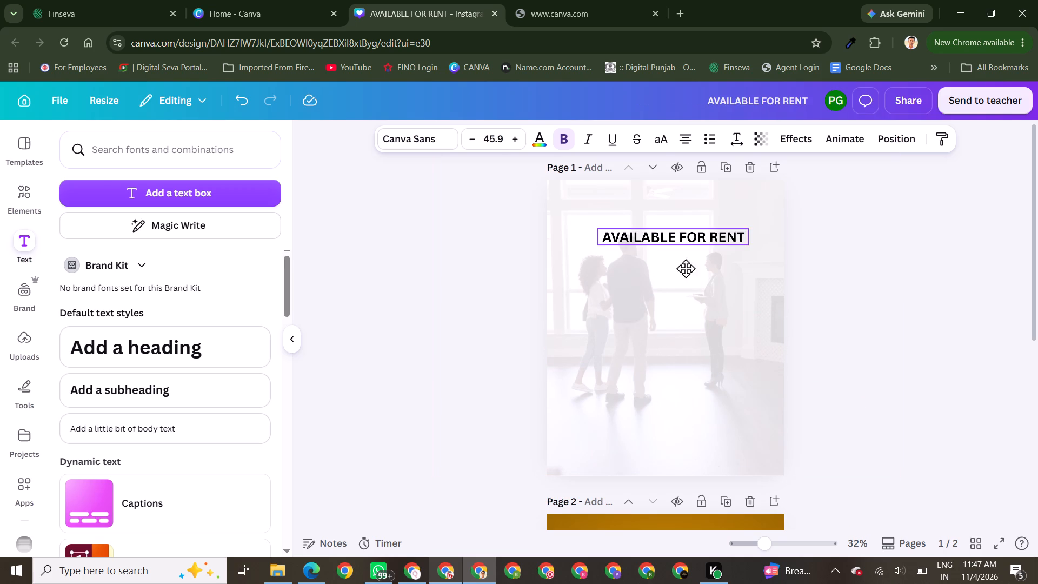
{"action": "left_click_drag", "start_coordinate": [686, 268], "coordinate": [677, 243]}
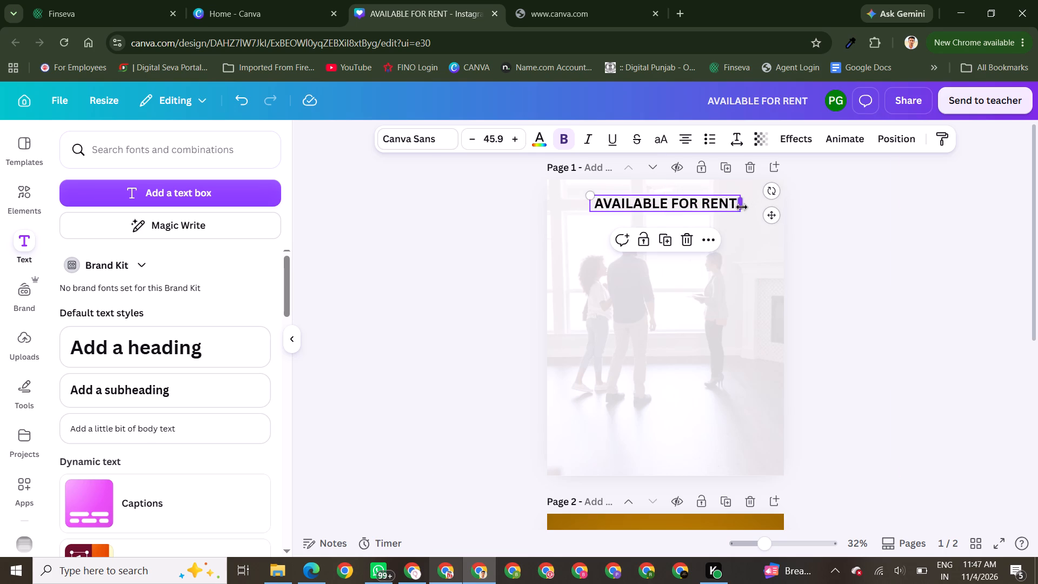
{"action": "left_click_drag", "start_coordinate": [738, 212], "coordinate": [773, 222]}
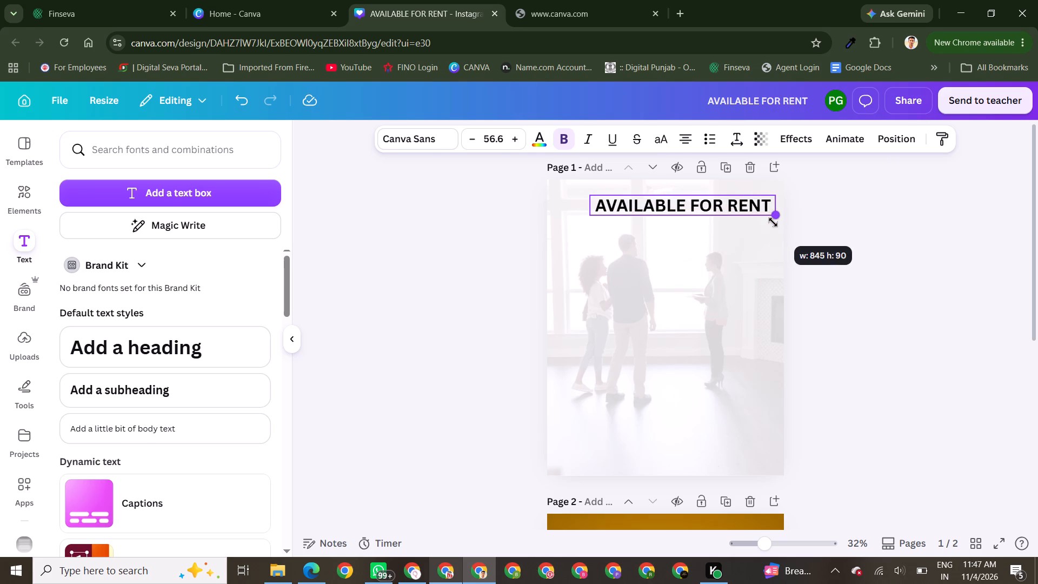
{"action": "left_click_drag", "start_coordinate": [773, 222], "coordinate": [784, 226]}
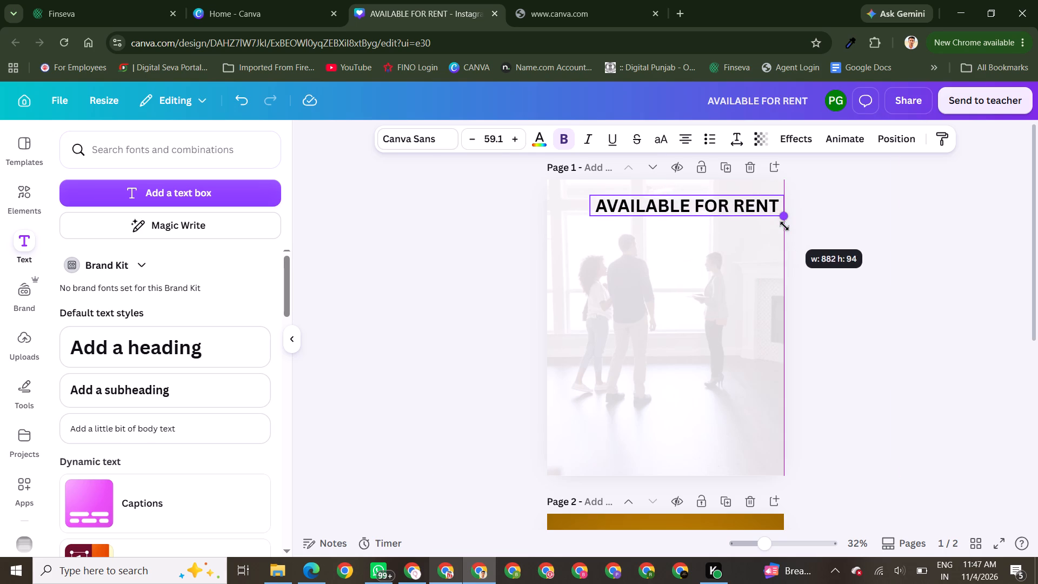
{"action": "left_click_drag", "start_coordinate": [713, 210], "coordinate": [693, 210]}
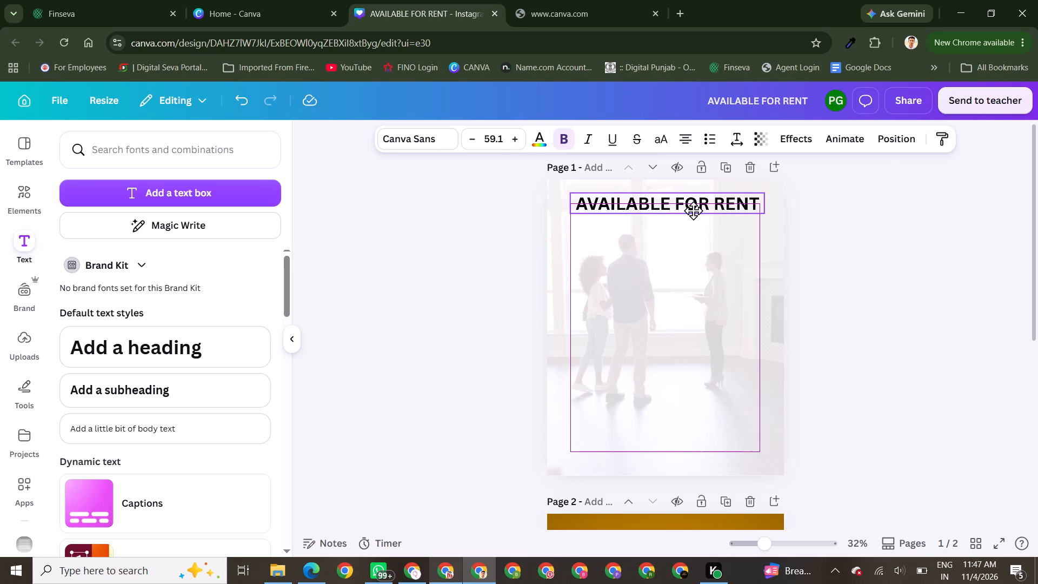
{"action": "left_click_drag", "start_coordinate": [693, 210], "coordinate": [692, 210]}
{"action": "triple_click", "coordinate": [941, 301]}
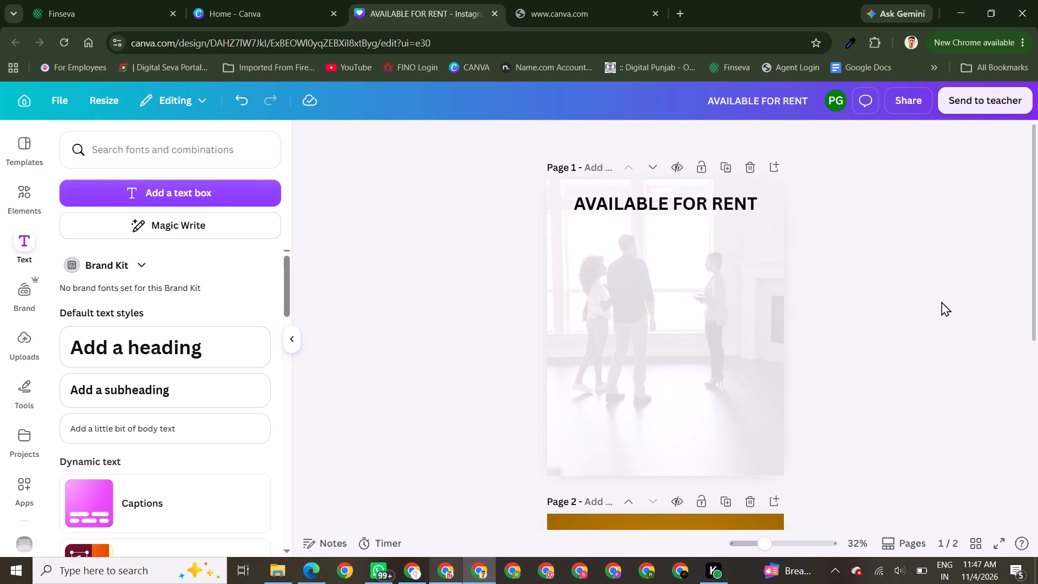
Change the font of the "AVAILABLE FOR RENT" heading to Anton.
{"action": "left_click", "coordinate": [664, 200]}
{"action": "left_click", "coordinate": [414, 135]}
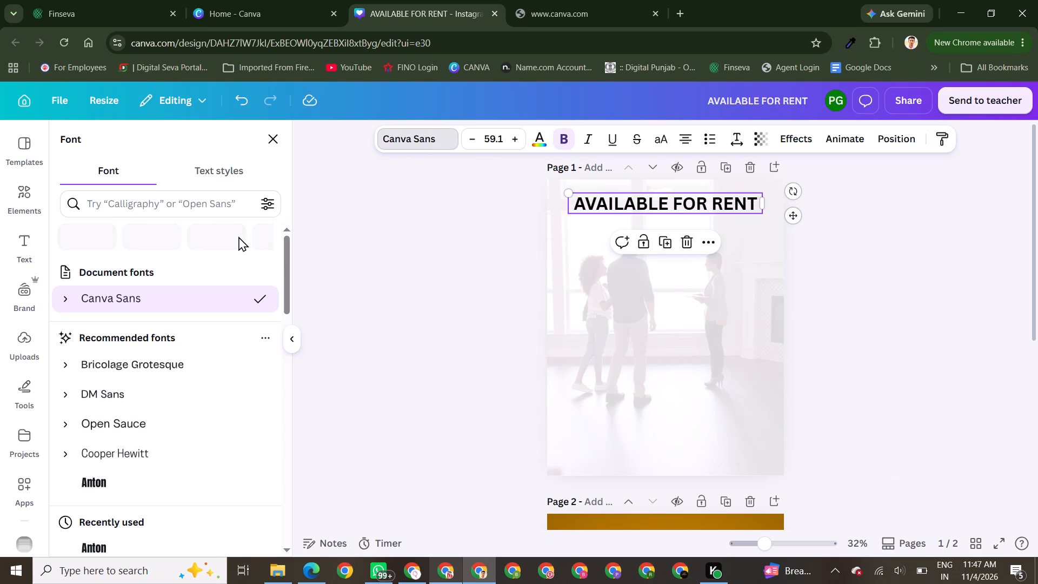
{"action": "left_click", "coordinate": [109, 482]}
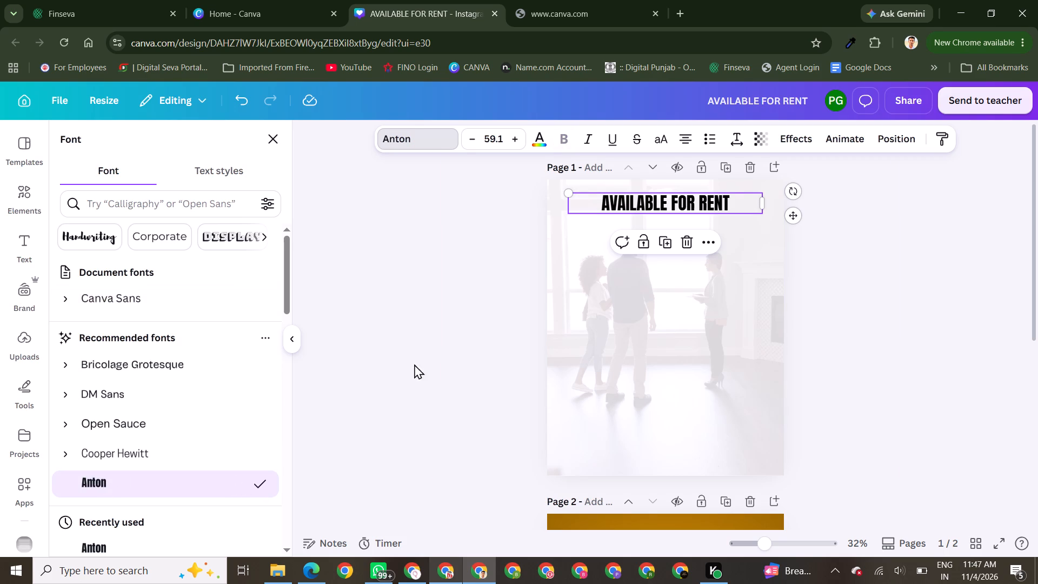
Narrow the heading's text box to its text, enlarge it to about size 74.6 and centre it on the page.
{"action": "left_click_drag", "start_coordinate": [763, 205], "coordinate": [701, 200]}
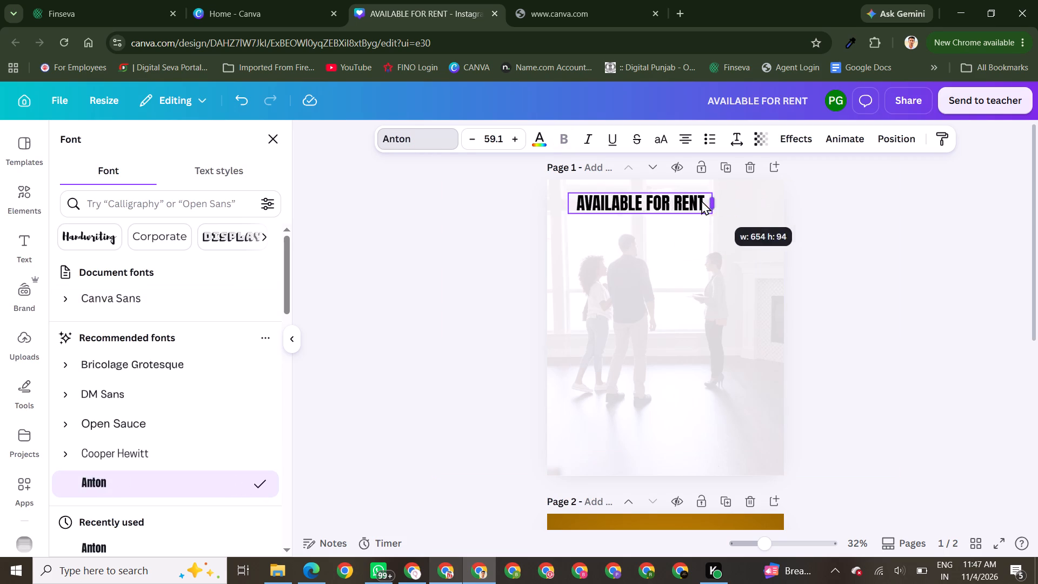
{"action": "left_click_drag", "start_coordinate": [701, 200], "coordinate": [700, 199]}
{"action": "left_click_drag", "start_coordinate": [700, 215], "coordinate": [733, 227]}
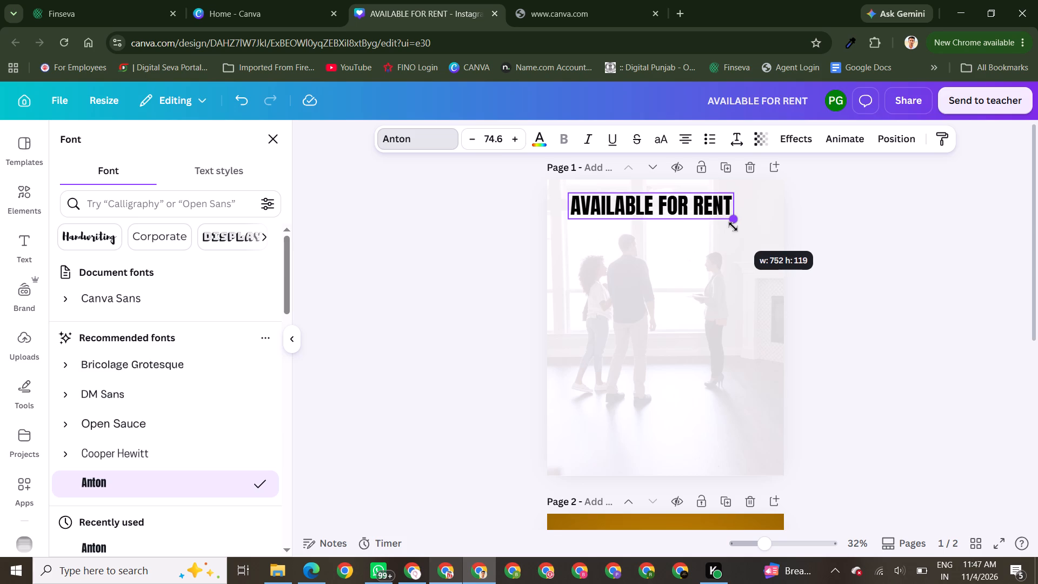
{"action": "left_click_drag", "start_coordinate": [677, 205], "coordinate": [694, 205]}
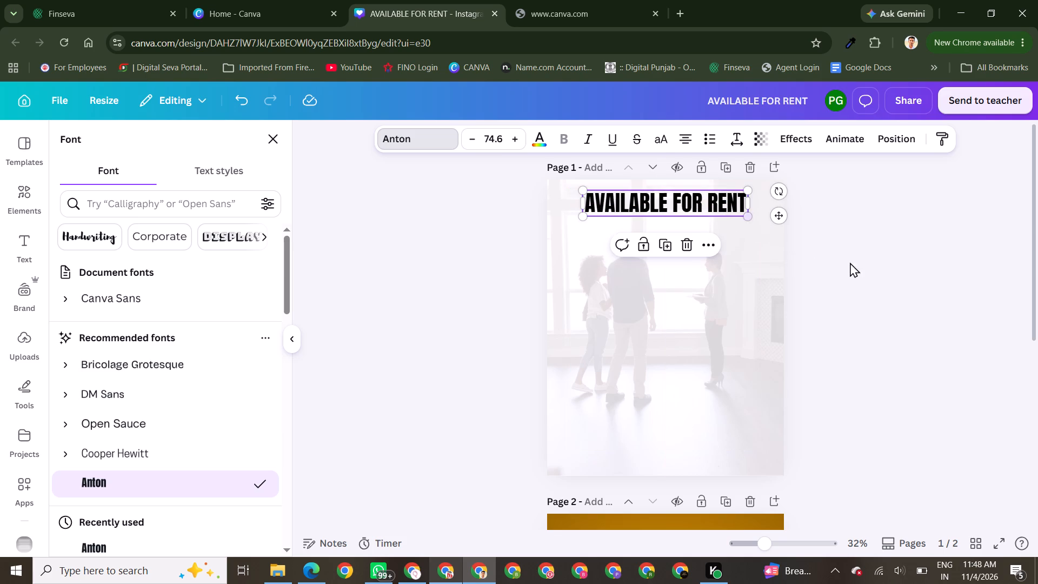
{"action": "triple_click", "coordinate": [867, 268]}
Colour the "AVAILABLE FOR RENT" heading with the design's orange-brown gradient.
{"action": "left_click", "coordinate": [637, 195]}
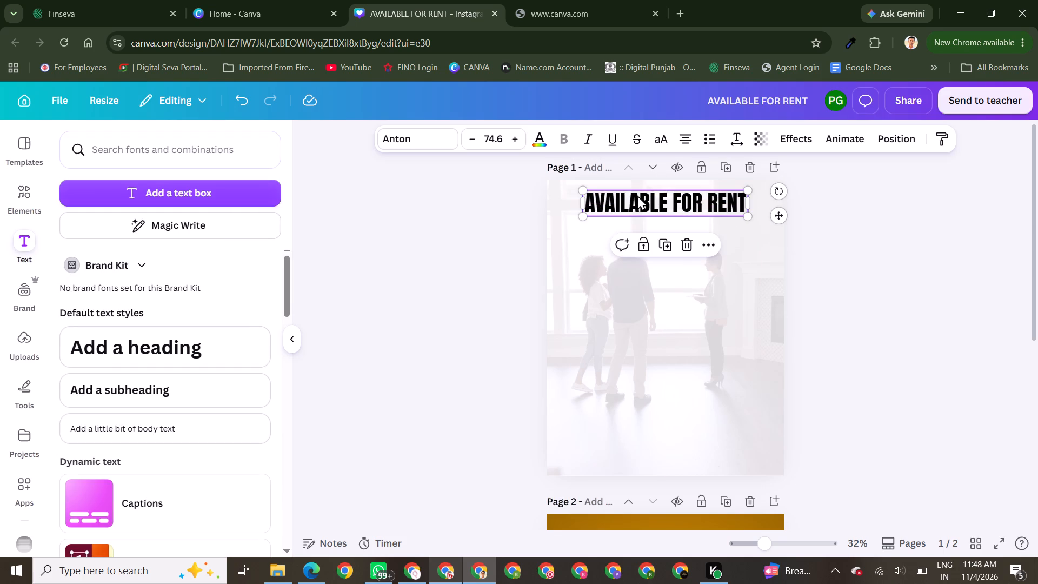
{"action": "left_click", "coordinate": [545, 142]}
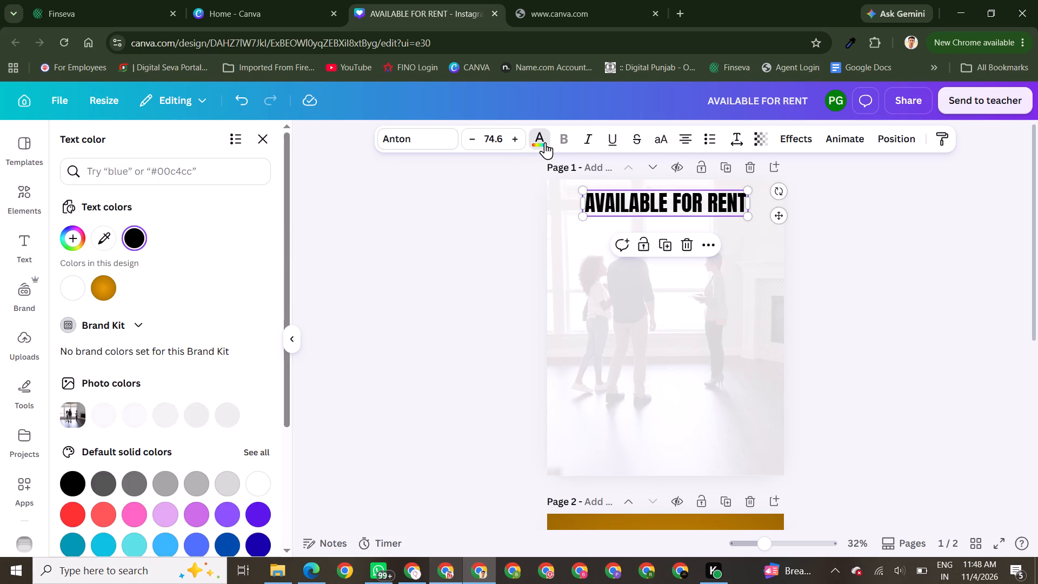
{"action": "left_click", "coordinate": [106, 288]}
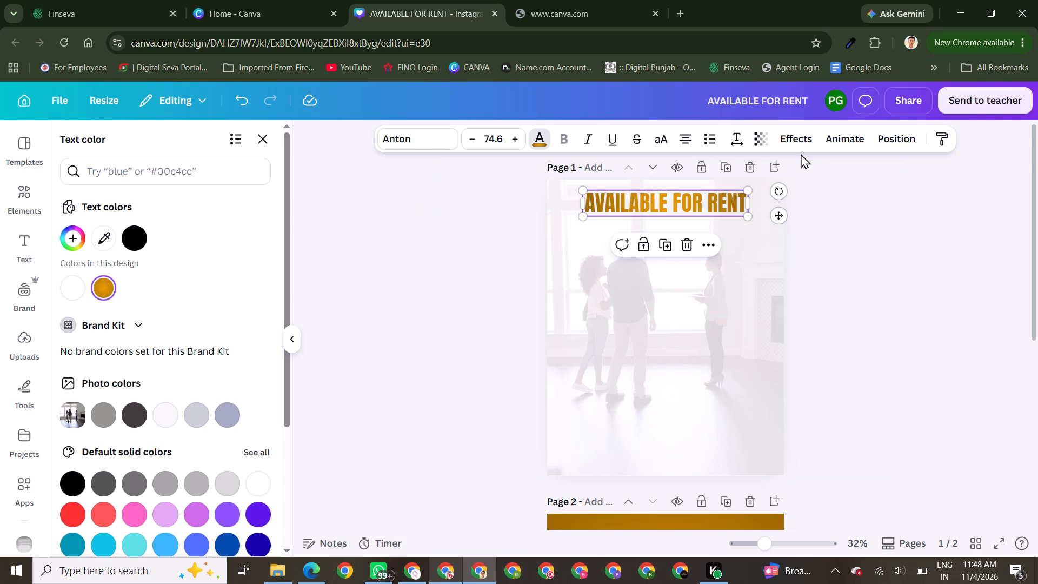
Try the Glow and Echo text effects on the heading, then settle on the Drop effect.
{"action": "left_click", "coordinate": [804, 134]}
{"action": "left_click", "coordinate": [161, 194]}
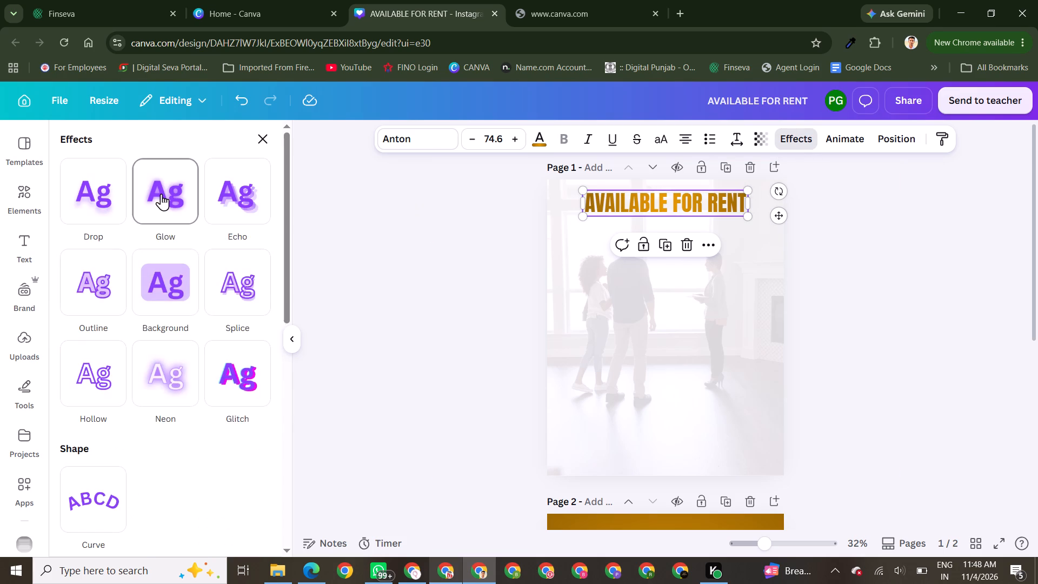
{"action": "left_click", "coordinate": [243, 198]}
{"action": "left_click", "coordinate": [99, 209]}
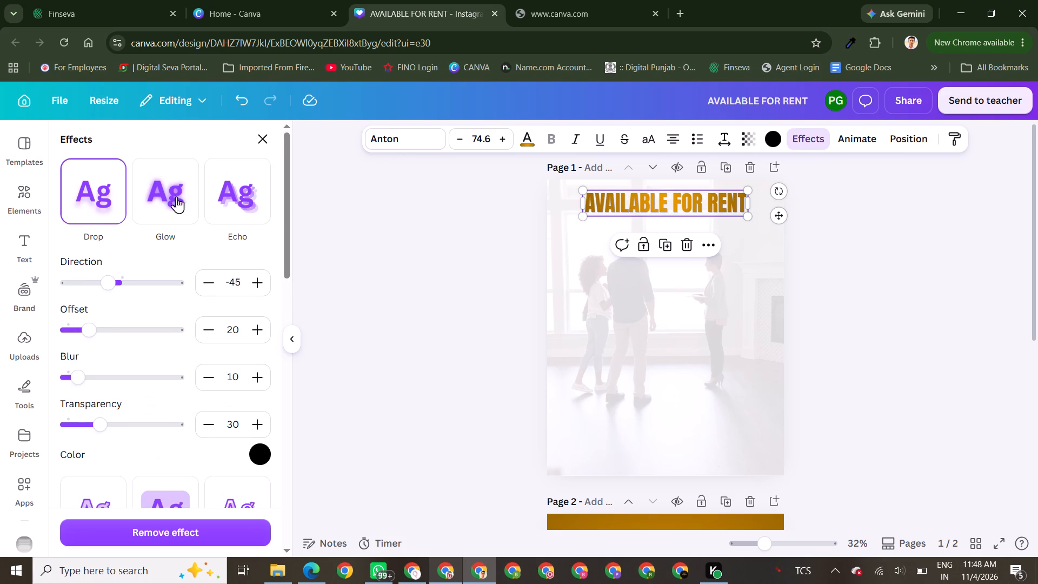
{"action": "triple_click", "coordinate": [384, 228]}
{"action": "double_click", "coordinate": [384, 228]}
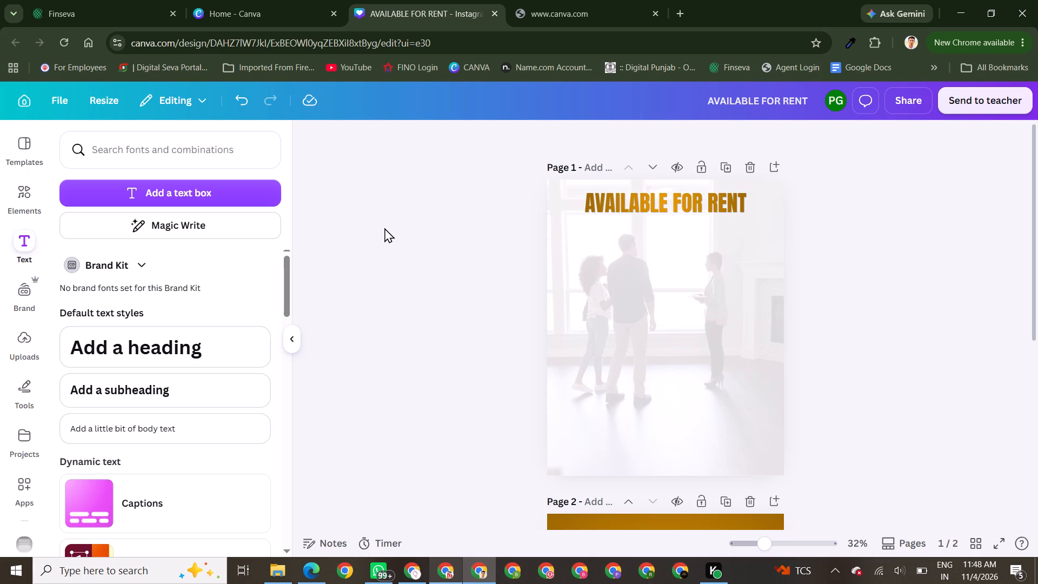
Duplicate the "AVAILABLE FOR RENT" heading and place the copy directly below the original, aligned with it.
{"action": "left_click", "coordinate": [673, 200]}
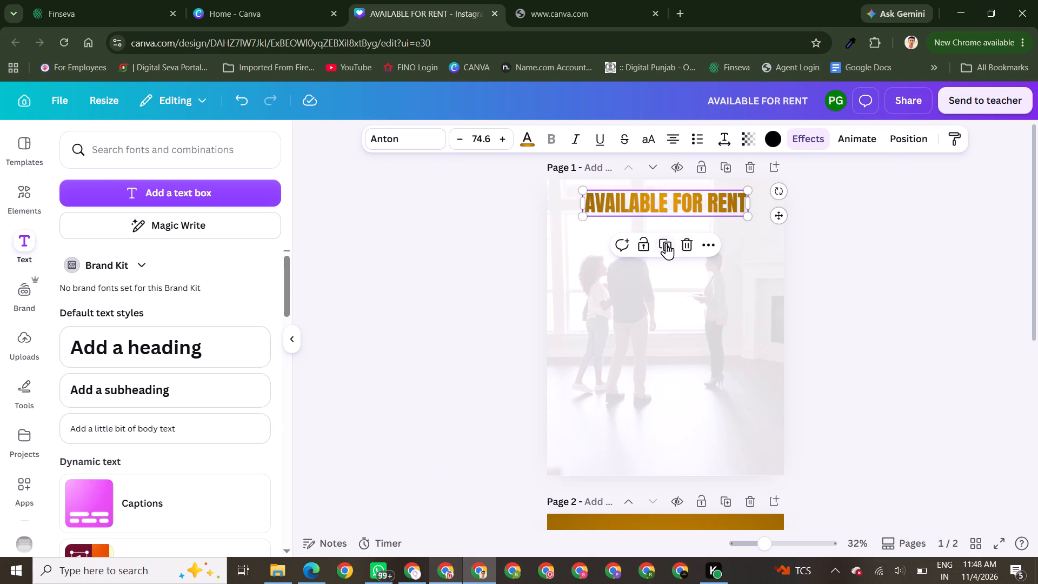
{"action": "left_click", "coordinate": [666, 243]}
{"action": "left_click_drag", "start_coordinate": [673, 207], "coordinate": [666, 240]}
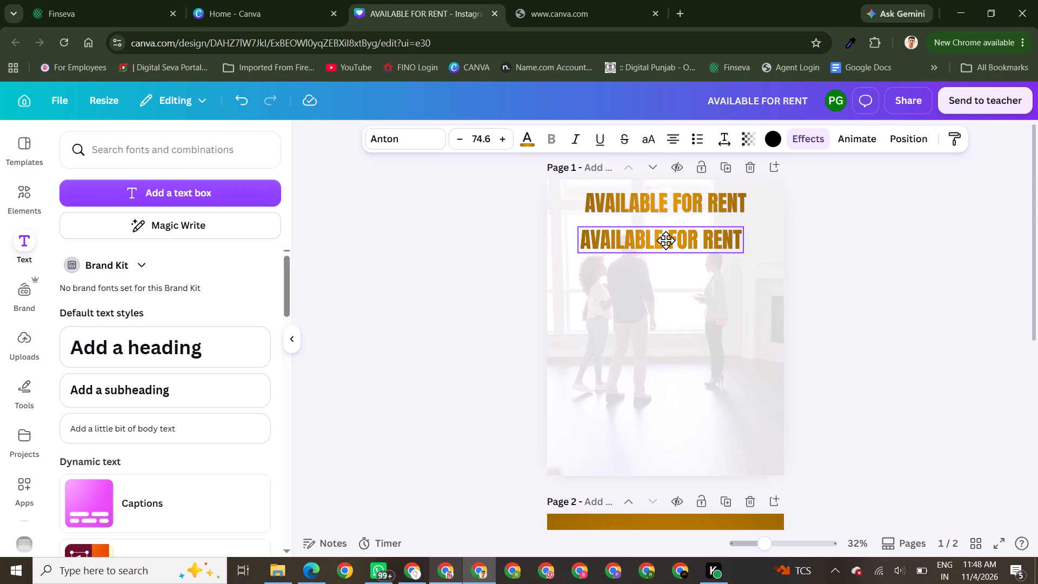
{"action": "left_click_drag", "start_coordinate": [666, 240], "coordinate": [667, 240]}
Replace the duplicated heading's text with "1BHK - GROUND FLOOR".
{"action": "left_click", "coordinate": [667, 240]}
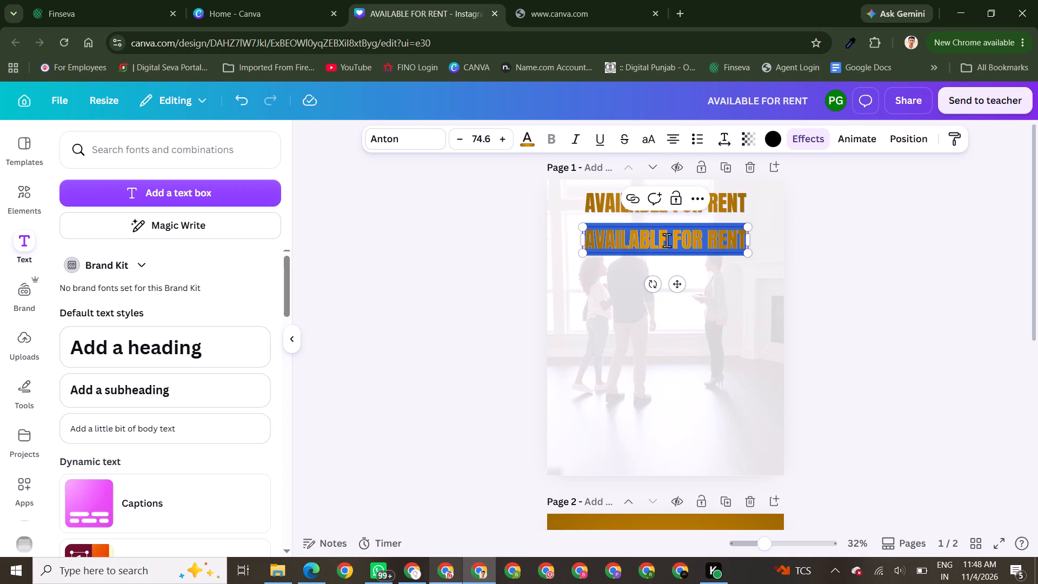
{"action": "type", "text": "1BHK"}
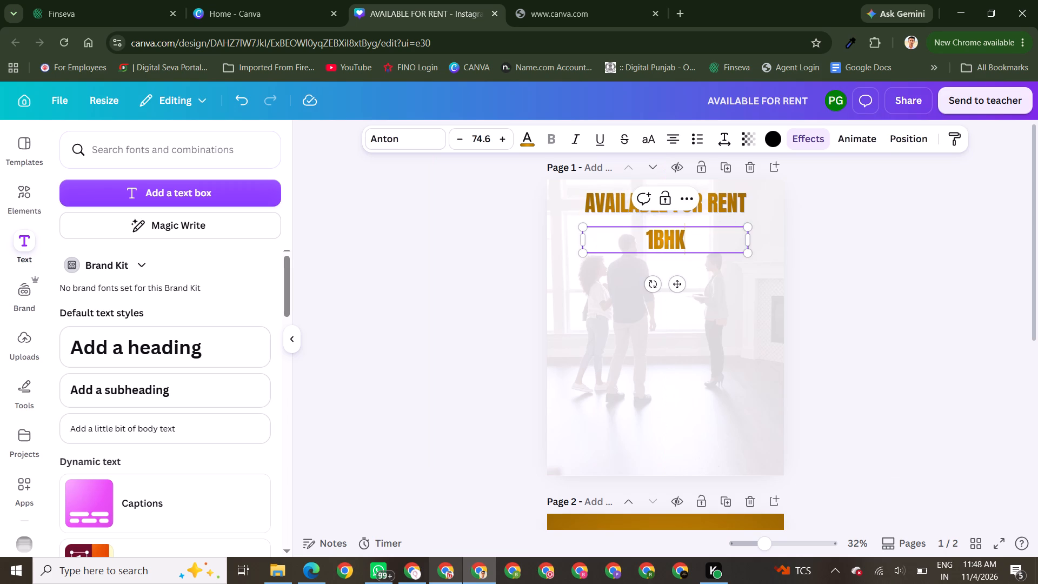
{"action": "key", "text": "space"}
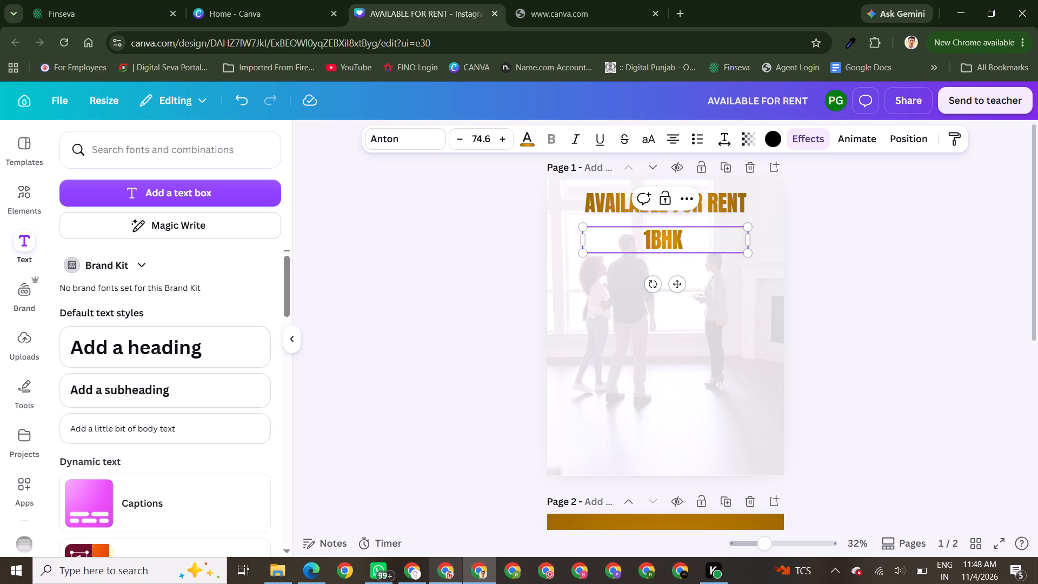
{"action": "type", "text": "-"}
{"action": "key", "text": "space"}
{"action": "type", "text": "GROUND FLOOR"}
Widen the "1BHK - GROUND FLOOR" text box to fit on one line and centre it under the heading.
{"action": "left_click_drag", "start_coordinate": [750, 257], "coordinate": [756, 256]}
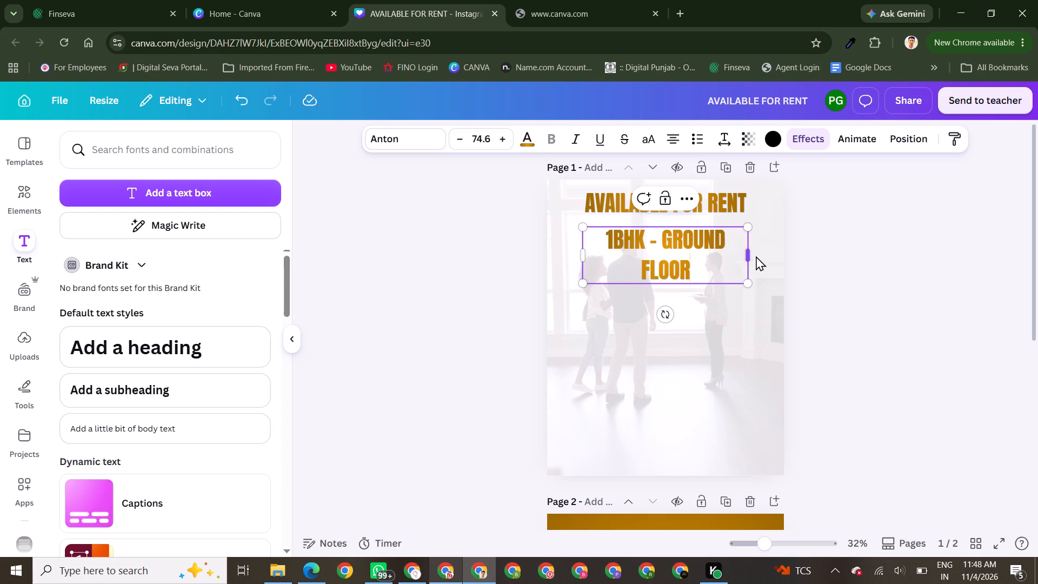
{"action": "left_click_drag", "start_coordinate": [756, 256], "coordinate": [764, 253]}
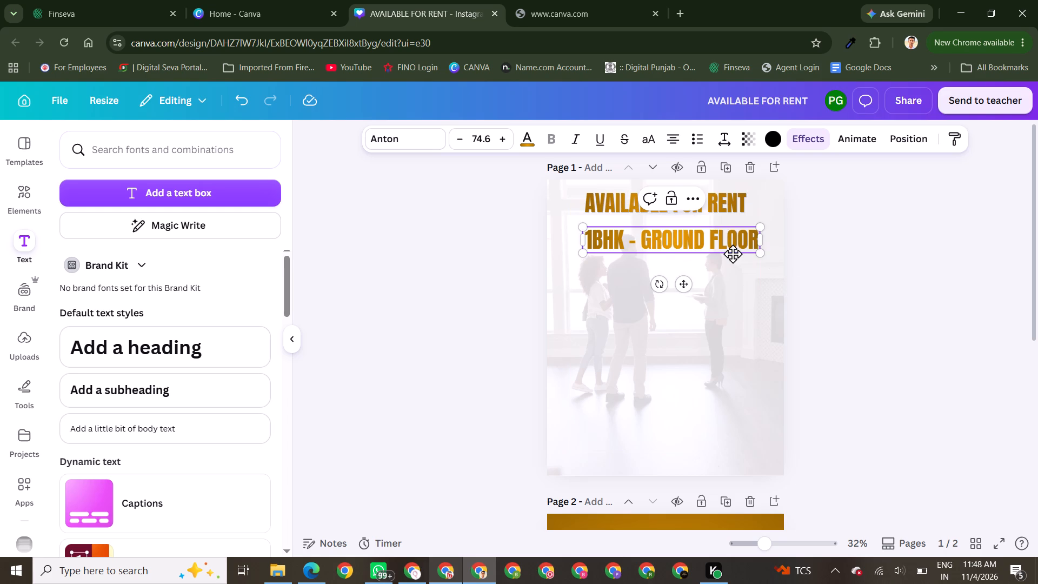
{"action": "left_click_drag", "start_coordinate": [733, 254], "coordinate": [724, 254]}
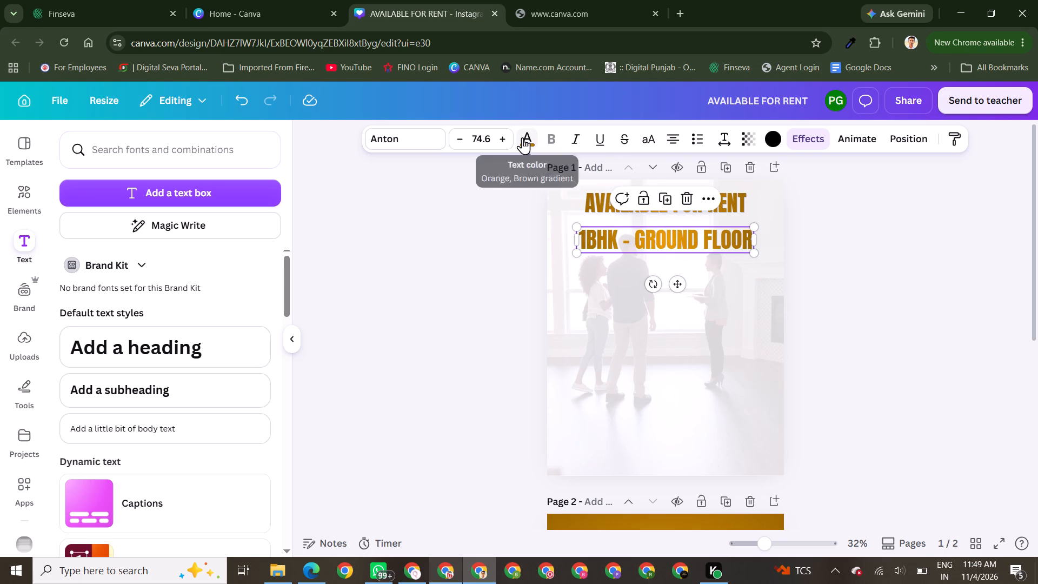
Change the text colour of "1BHK - GROUND FLOOR" to black.
{"action": "left_click", "coordinate": [522, 137]}
{"action": "left_click", "coordinate": [102, 285]}
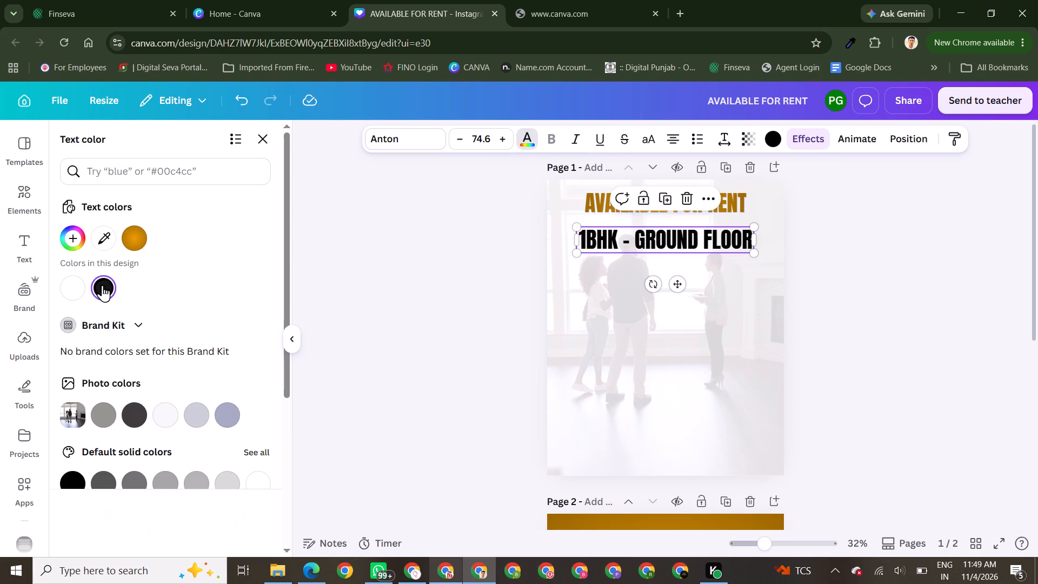
{"action": "triple_click", "coordinate": [442, 302]}
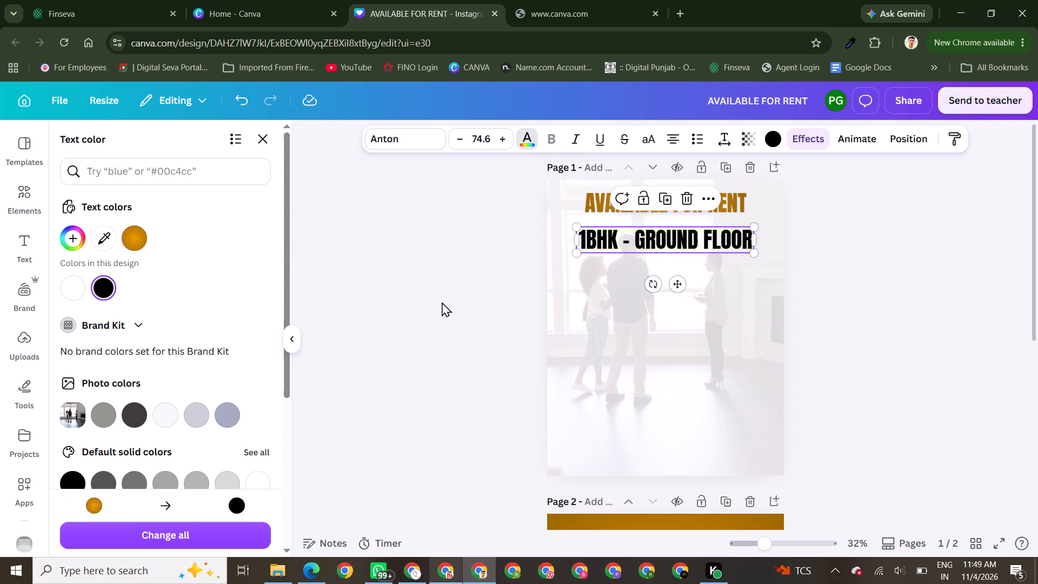
{"action": "double_click", "coordinate": [442, 302]}
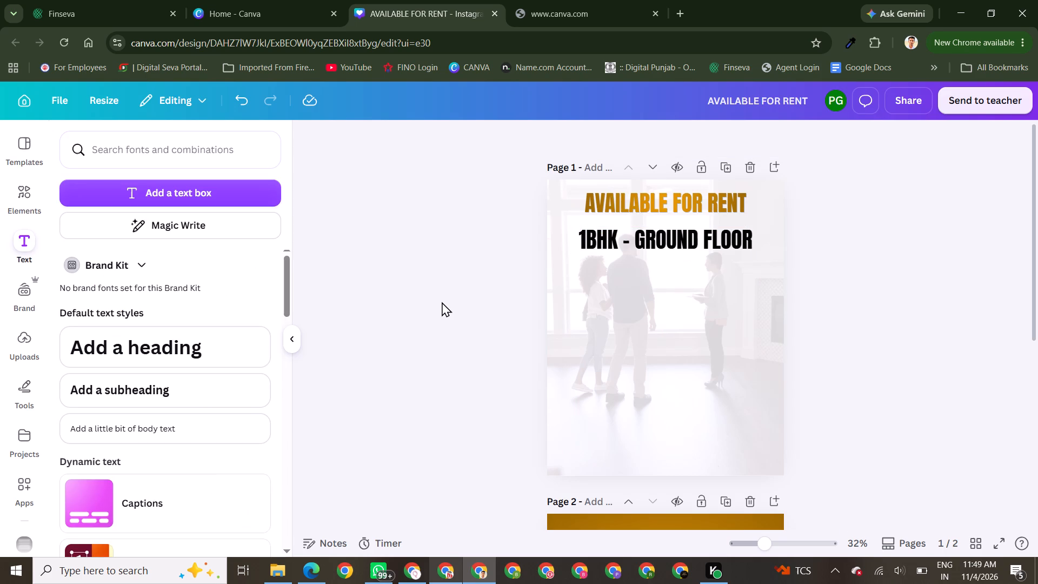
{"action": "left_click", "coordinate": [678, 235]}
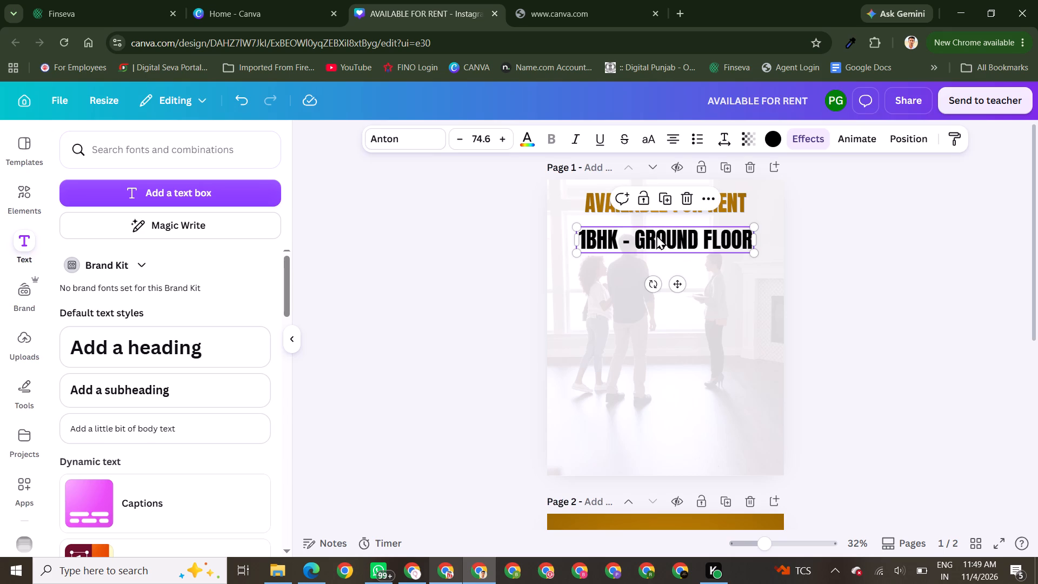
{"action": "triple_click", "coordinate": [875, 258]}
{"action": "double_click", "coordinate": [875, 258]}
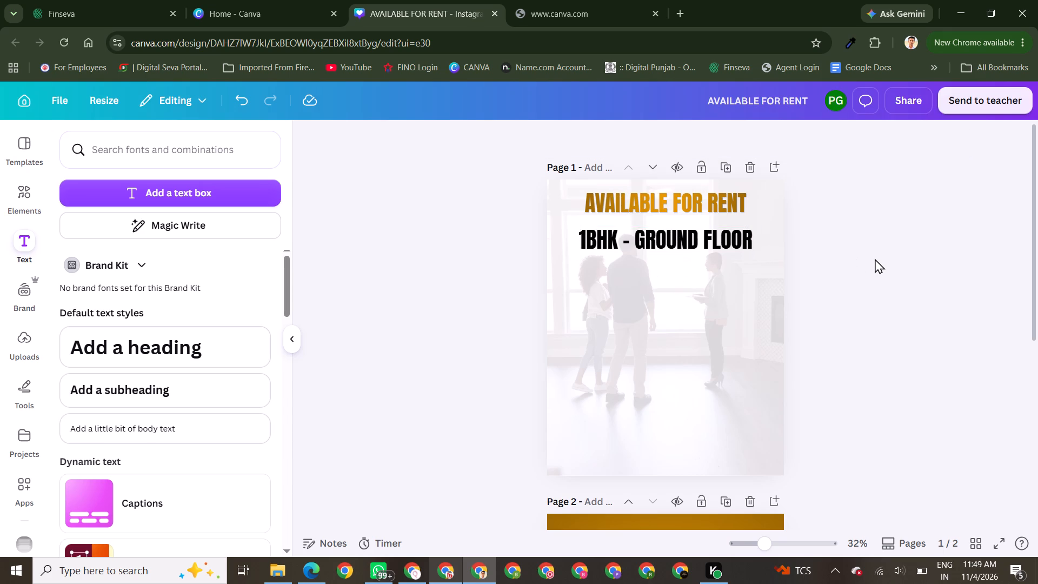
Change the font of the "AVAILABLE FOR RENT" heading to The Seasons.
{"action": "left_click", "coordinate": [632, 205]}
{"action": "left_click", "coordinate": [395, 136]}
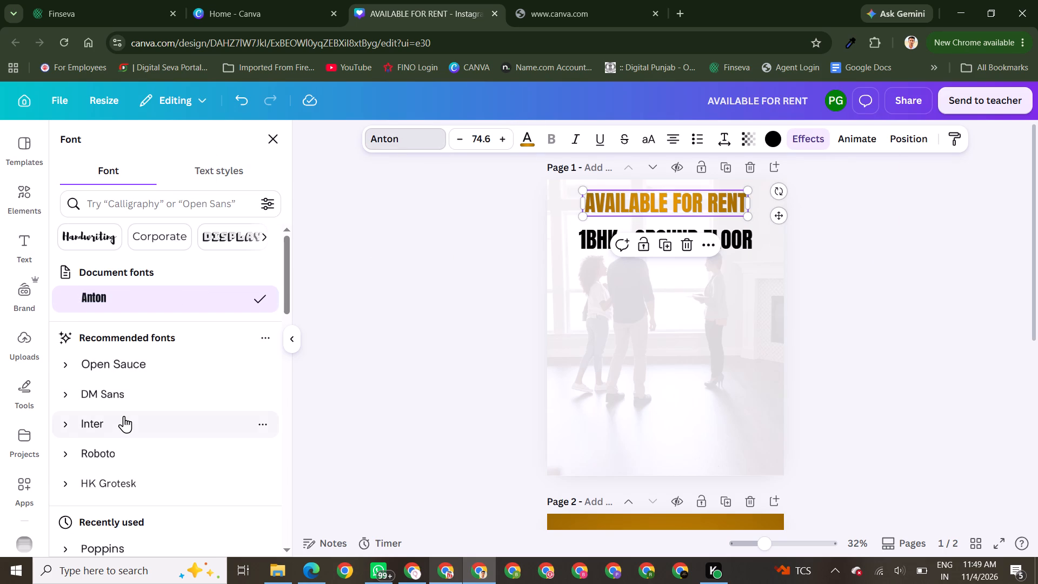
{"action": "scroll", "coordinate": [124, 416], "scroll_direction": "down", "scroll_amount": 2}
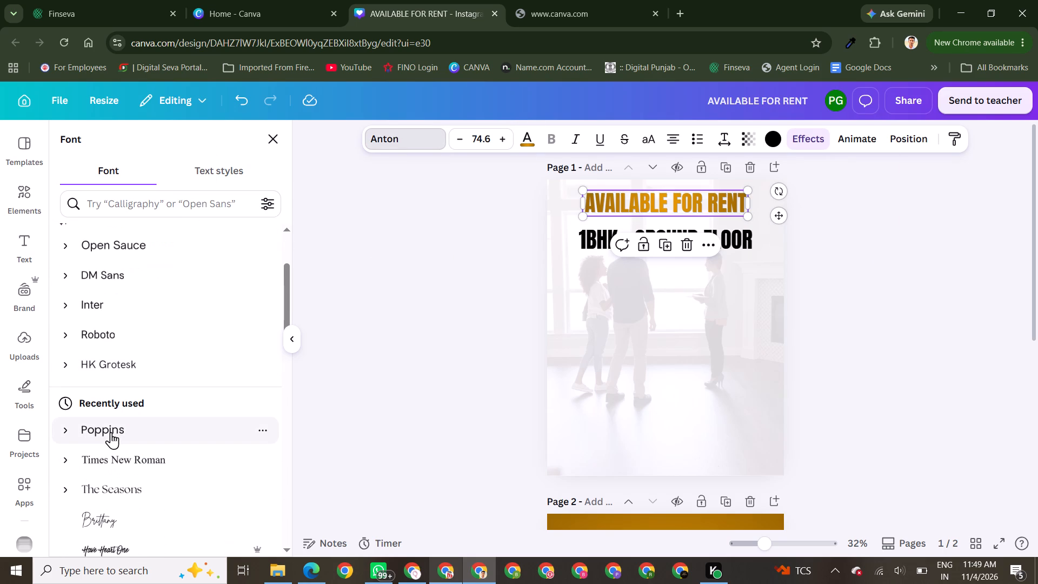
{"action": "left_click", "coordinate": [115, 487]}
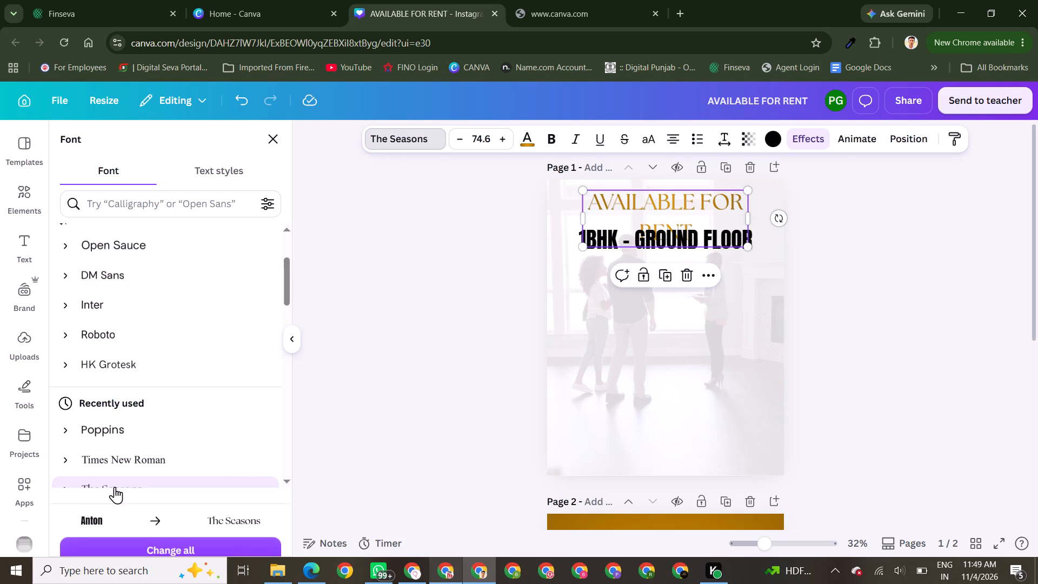
Widen the "AVAILABLE FOR RENT" text box to fit on one line and scale the heading down to font size 54.6.
{"action": "left_click_drag", "start_coordinate": [749, 220], "coordinate": [773, 220]}
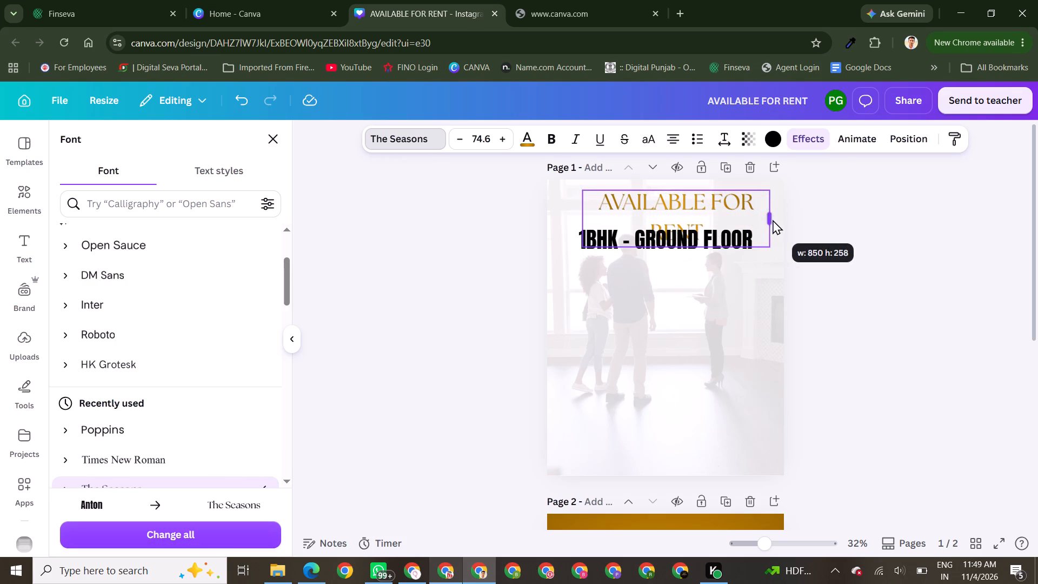
{"action": "left_click_drag", "start_coordinate": [773, 220], "coordinate": [790, 215]}
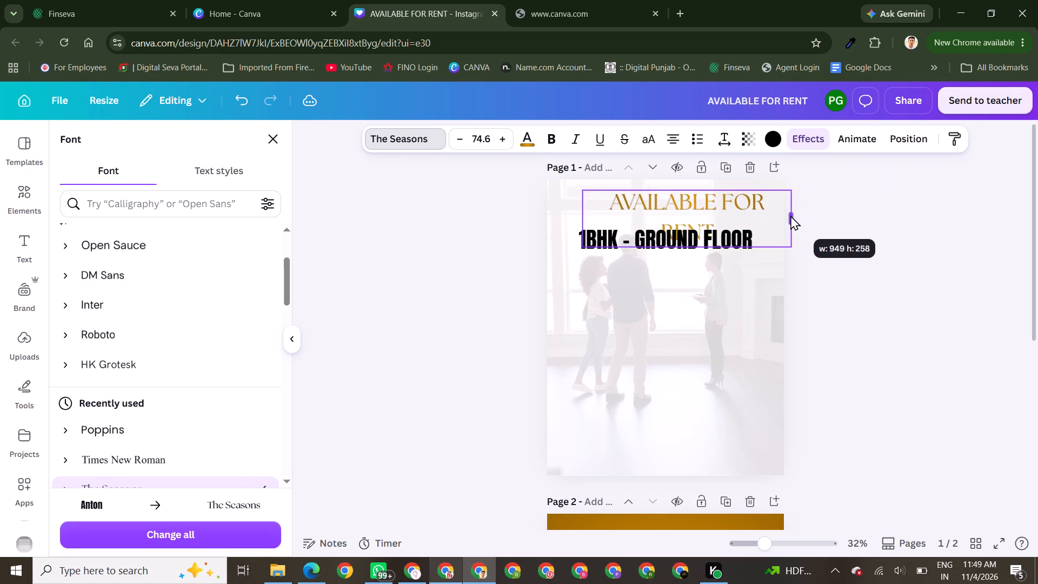
{"action": "left_click_drag", "start_coordinate": [790, 215], "coordinate": [799, 210]}
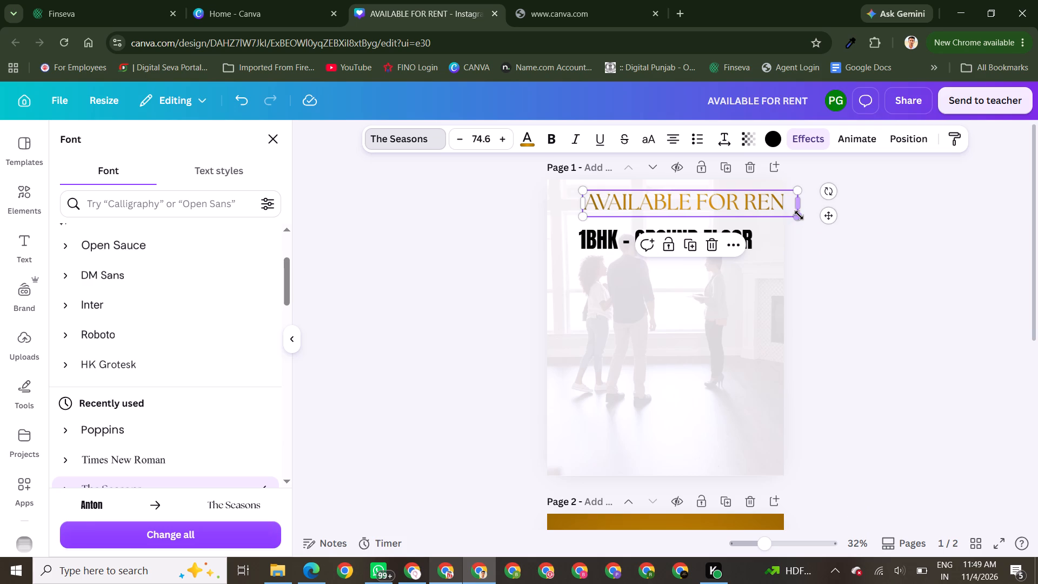
{"action": "left_click_drag", "start_coordinate": [799, 217], "coordinate": [759, 205]}
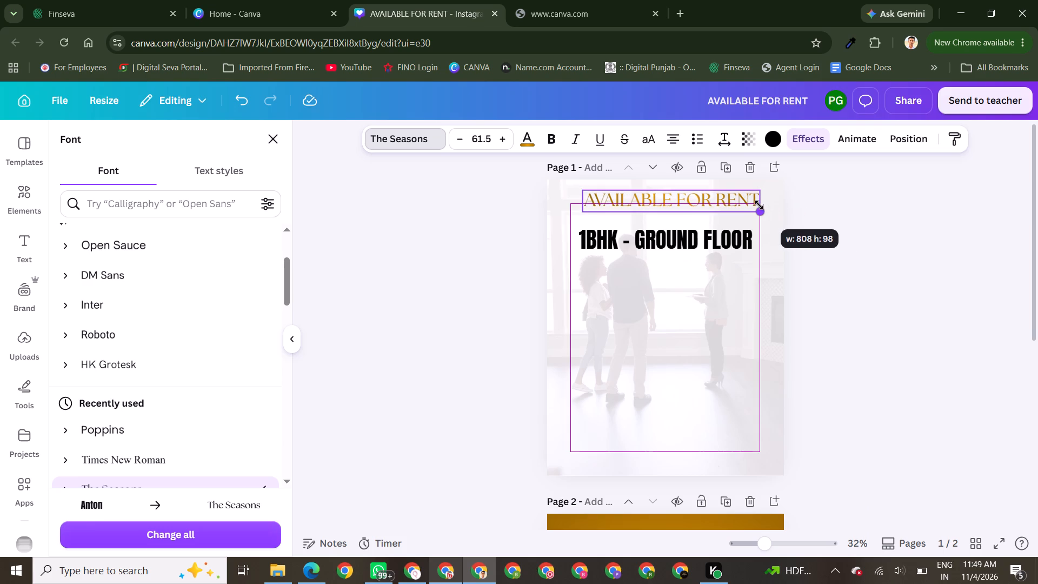
{"action": "left_click_drag", "start_coordinate": [759, 205], "coordinate": [742, 202]}
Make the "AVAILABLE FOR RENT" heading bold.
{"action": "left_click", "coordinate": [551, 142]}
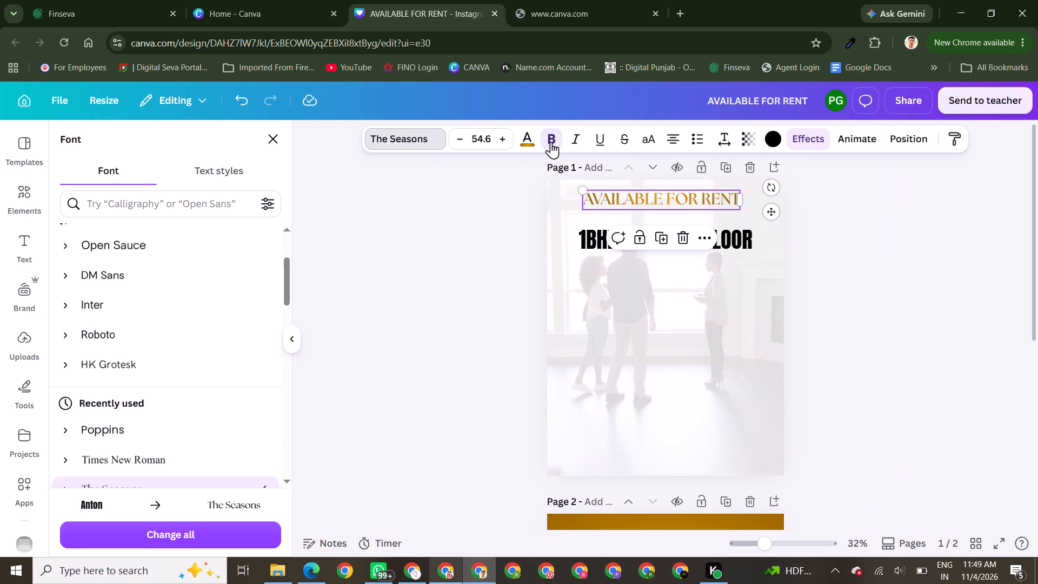
Centre the "AVAILABLE FOR RENT" heading horizontally on page 1, directly above "1BHK - GROUND FLOOR".
{"action": "left_click", "coordinate": [660, 195]}
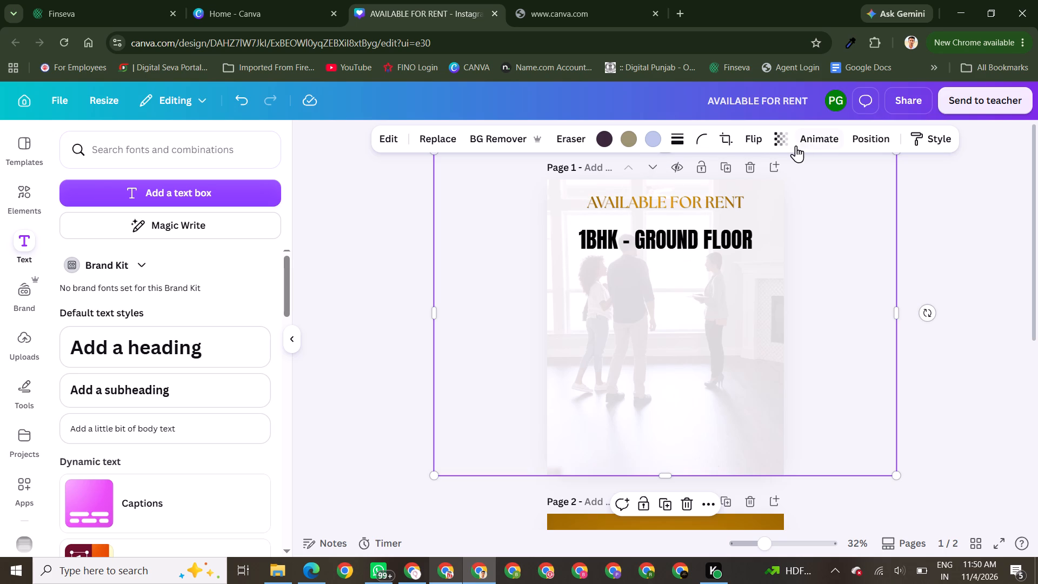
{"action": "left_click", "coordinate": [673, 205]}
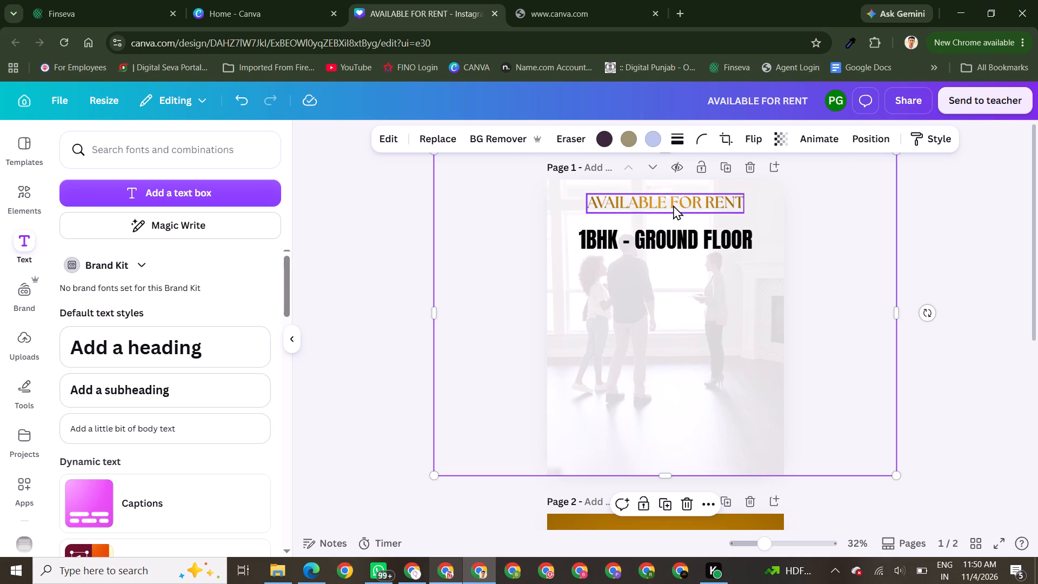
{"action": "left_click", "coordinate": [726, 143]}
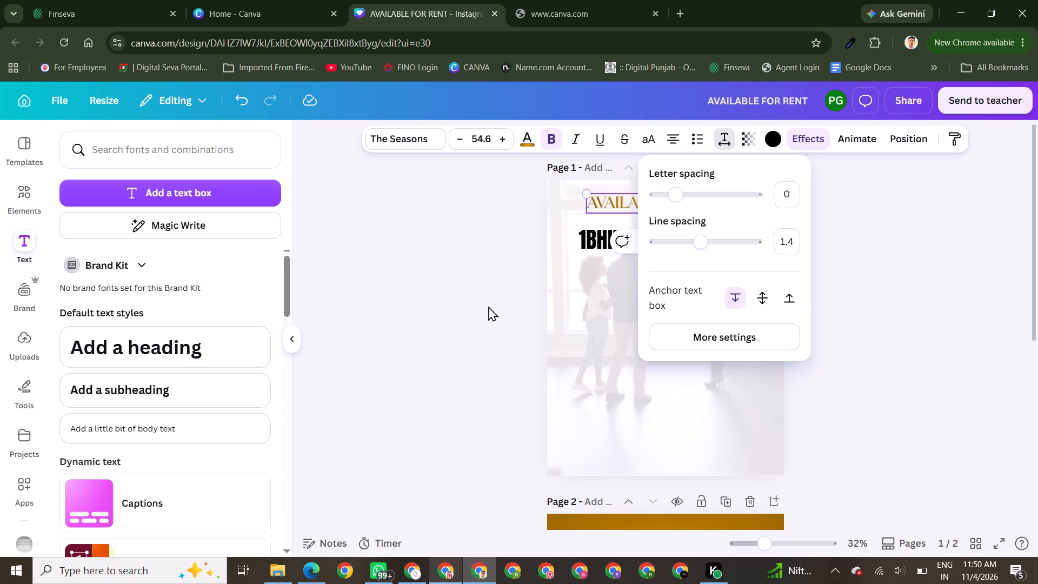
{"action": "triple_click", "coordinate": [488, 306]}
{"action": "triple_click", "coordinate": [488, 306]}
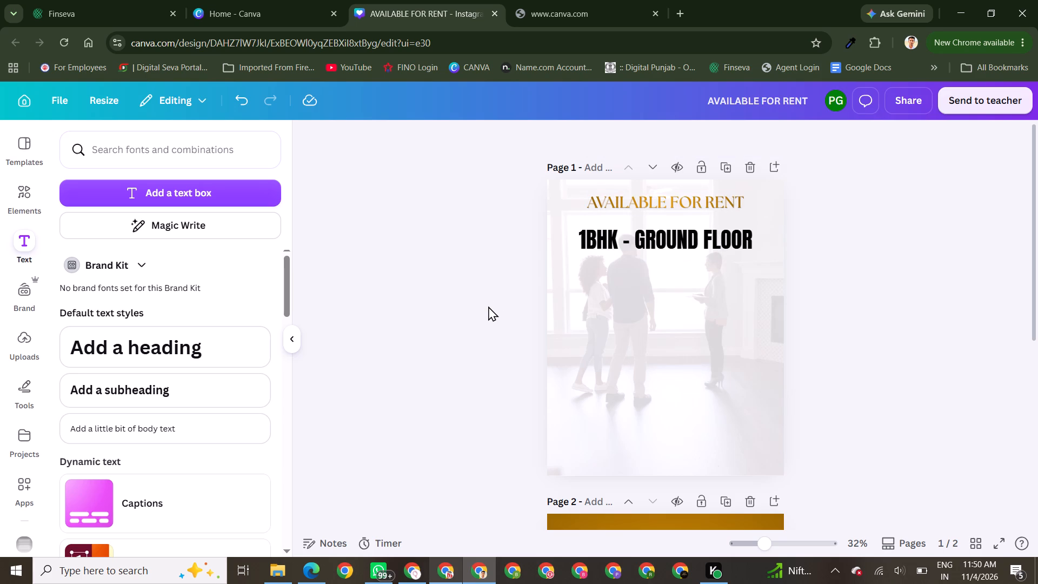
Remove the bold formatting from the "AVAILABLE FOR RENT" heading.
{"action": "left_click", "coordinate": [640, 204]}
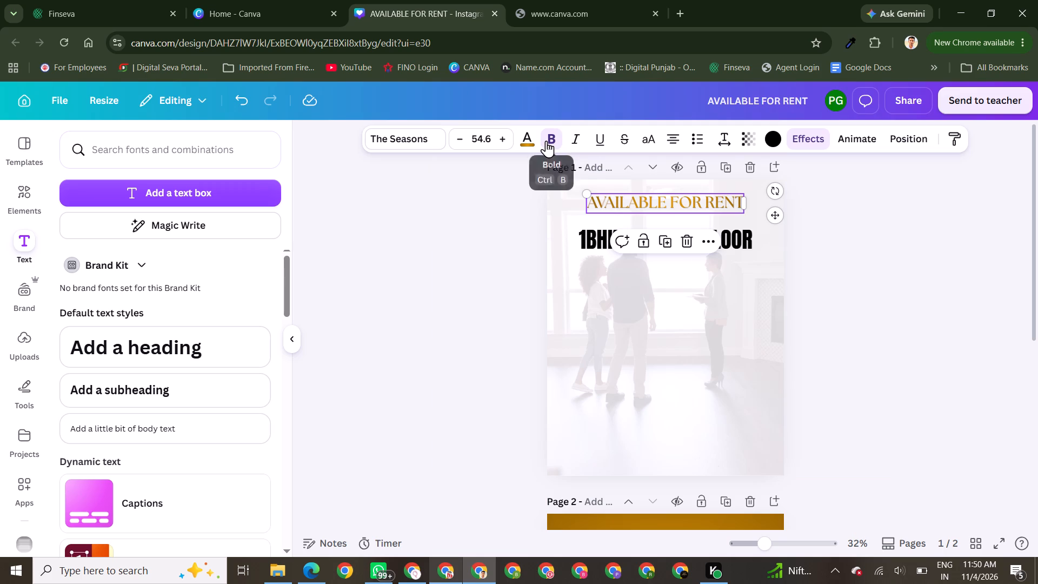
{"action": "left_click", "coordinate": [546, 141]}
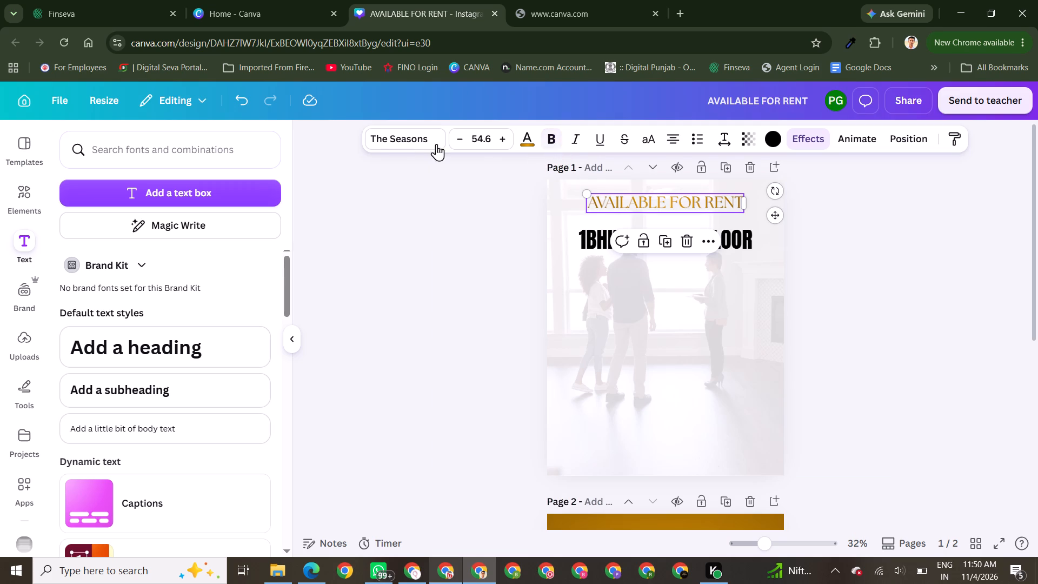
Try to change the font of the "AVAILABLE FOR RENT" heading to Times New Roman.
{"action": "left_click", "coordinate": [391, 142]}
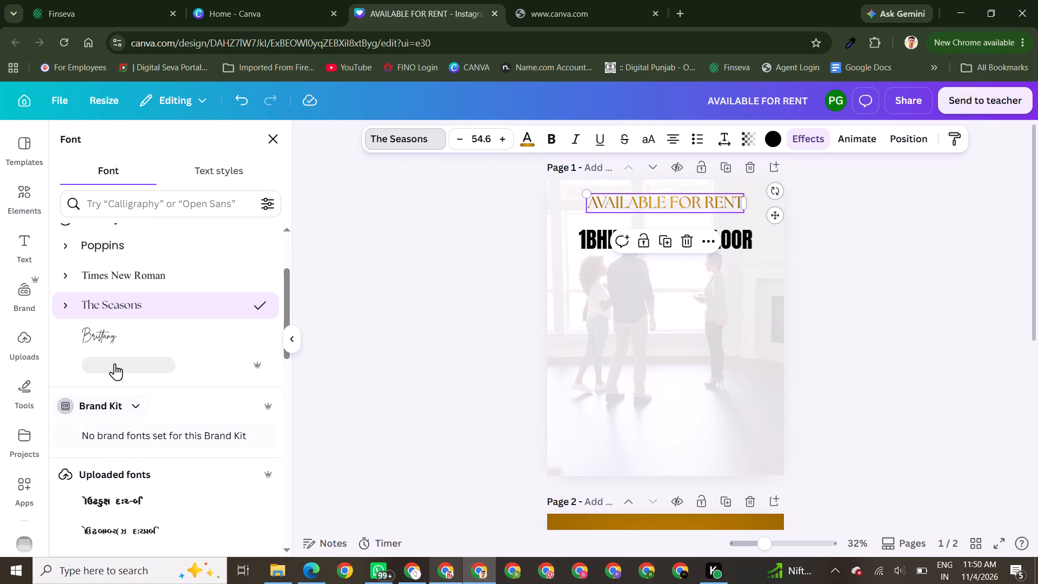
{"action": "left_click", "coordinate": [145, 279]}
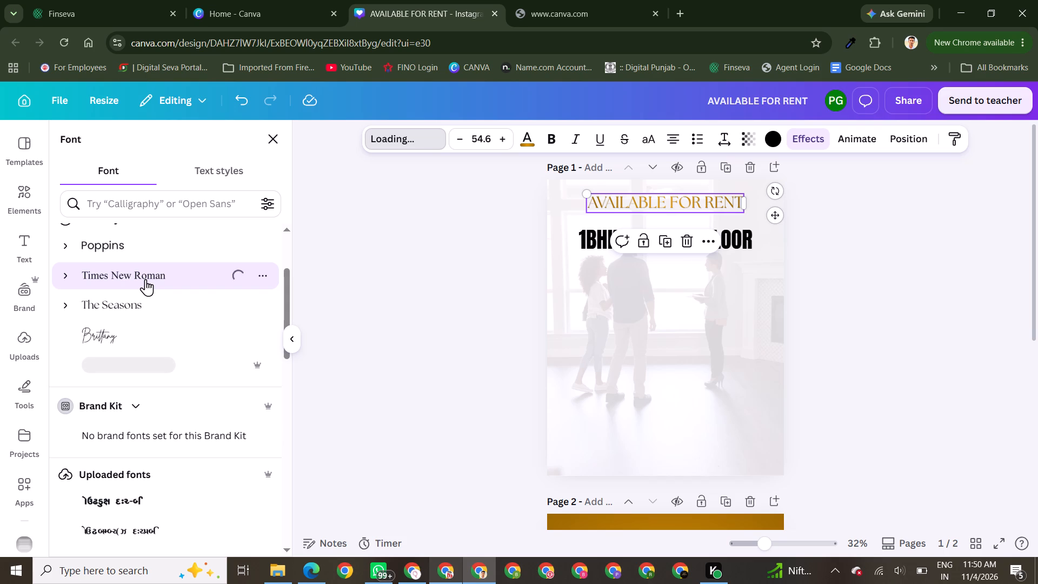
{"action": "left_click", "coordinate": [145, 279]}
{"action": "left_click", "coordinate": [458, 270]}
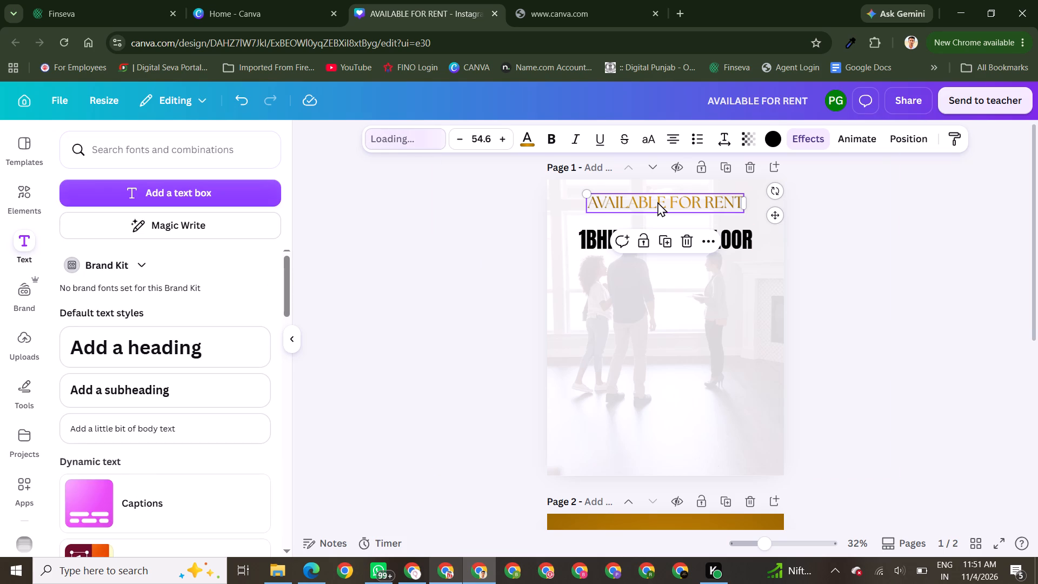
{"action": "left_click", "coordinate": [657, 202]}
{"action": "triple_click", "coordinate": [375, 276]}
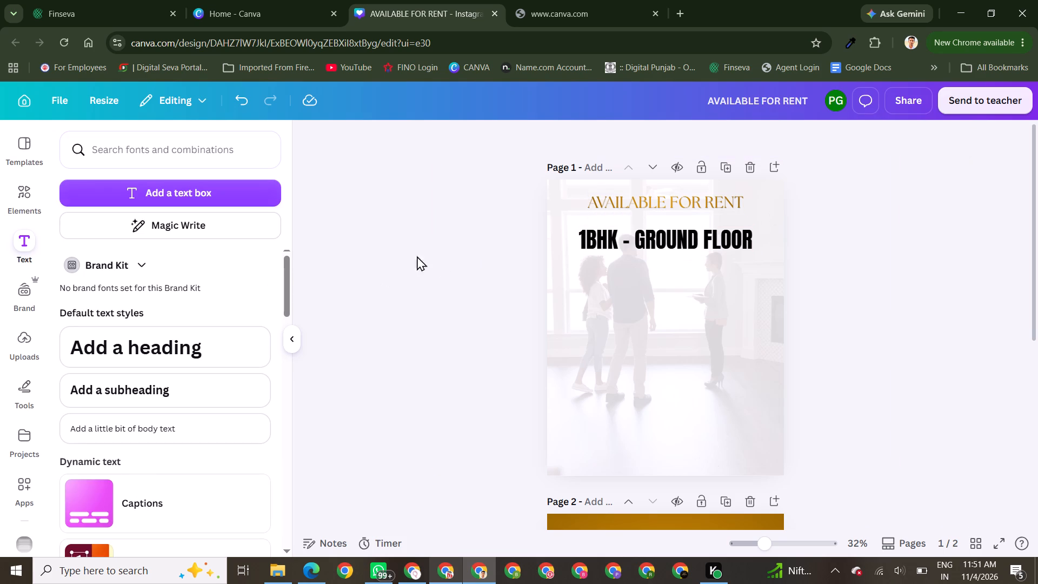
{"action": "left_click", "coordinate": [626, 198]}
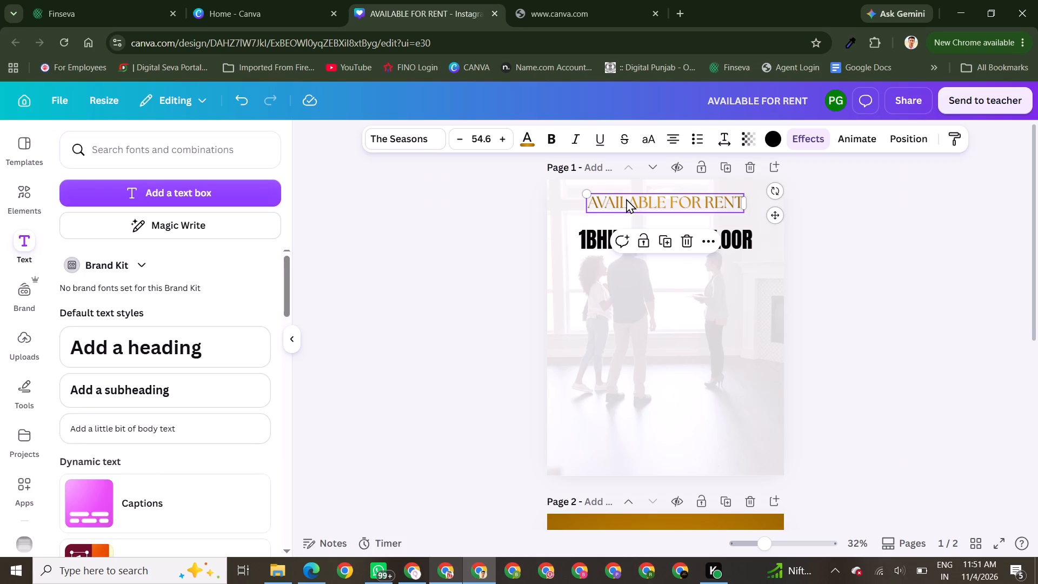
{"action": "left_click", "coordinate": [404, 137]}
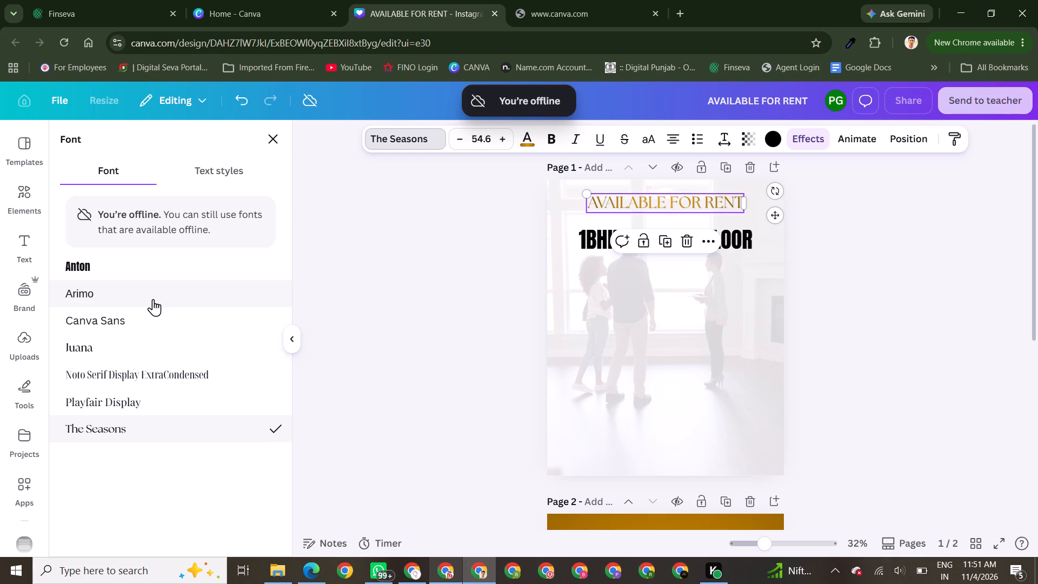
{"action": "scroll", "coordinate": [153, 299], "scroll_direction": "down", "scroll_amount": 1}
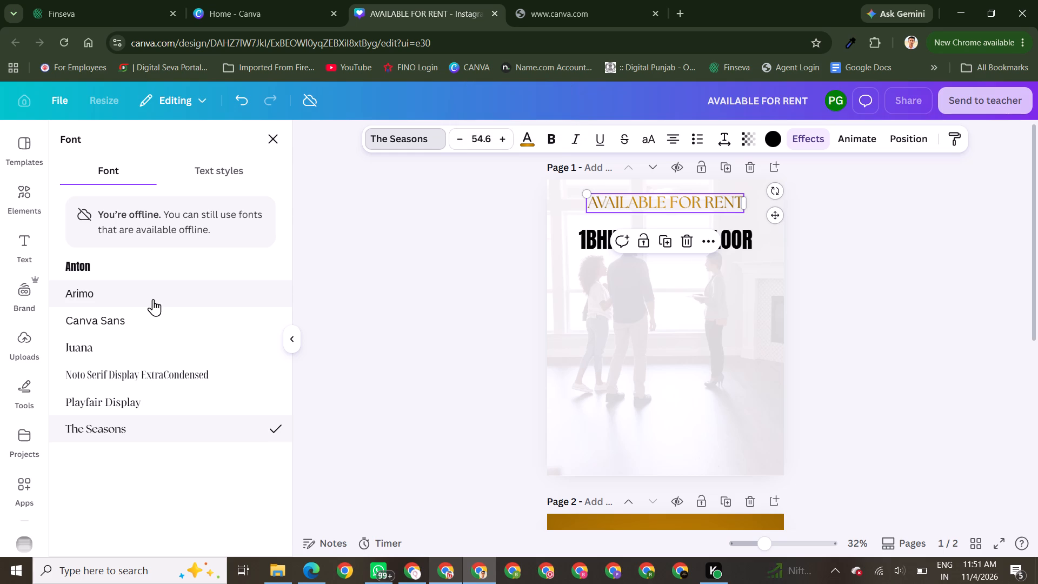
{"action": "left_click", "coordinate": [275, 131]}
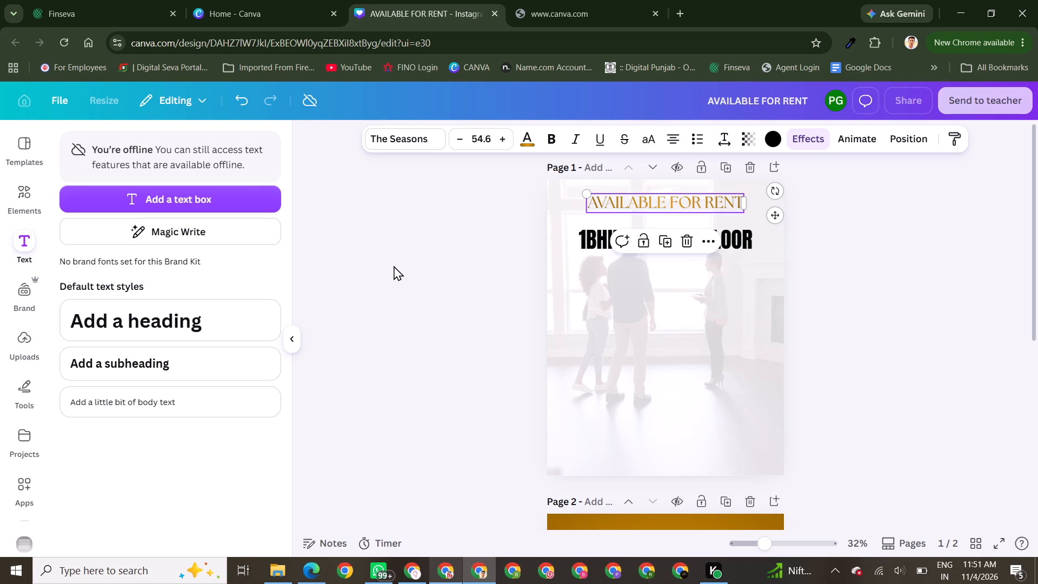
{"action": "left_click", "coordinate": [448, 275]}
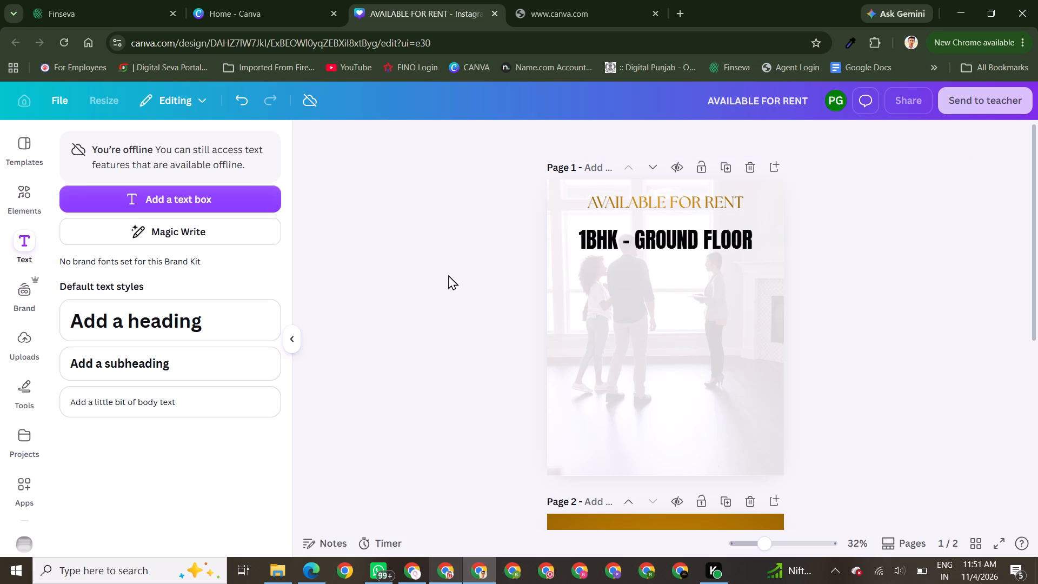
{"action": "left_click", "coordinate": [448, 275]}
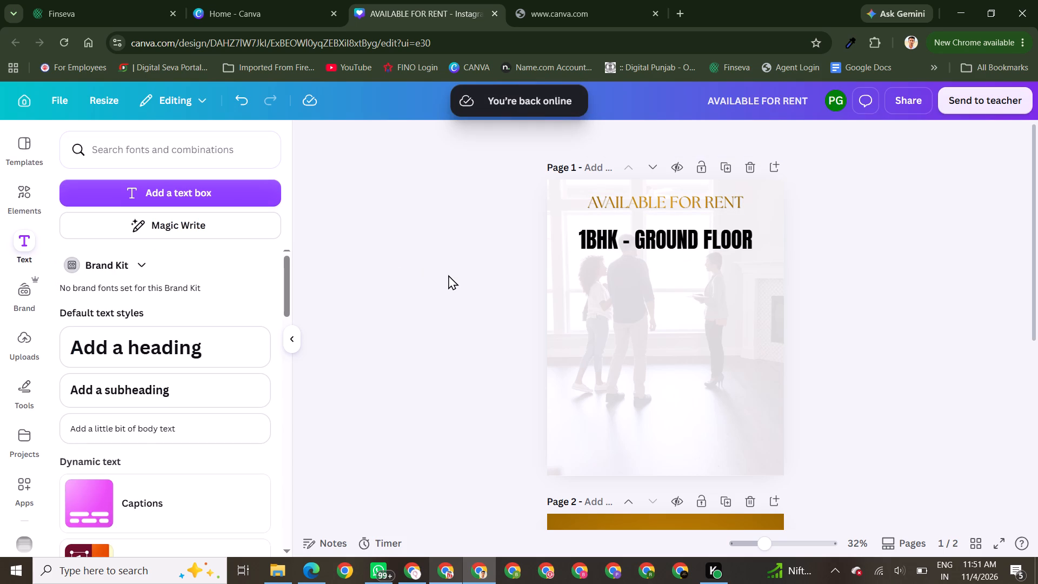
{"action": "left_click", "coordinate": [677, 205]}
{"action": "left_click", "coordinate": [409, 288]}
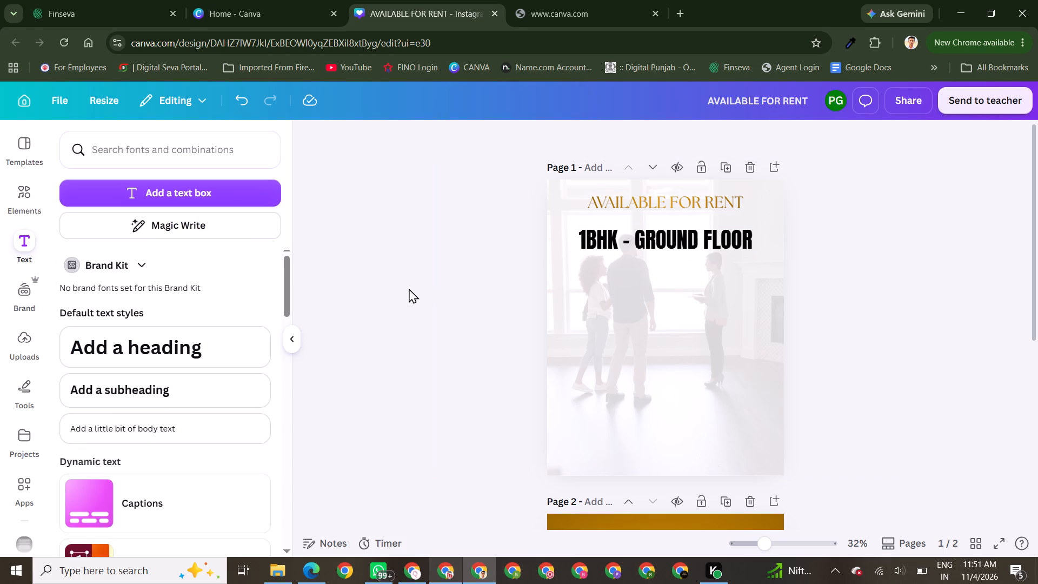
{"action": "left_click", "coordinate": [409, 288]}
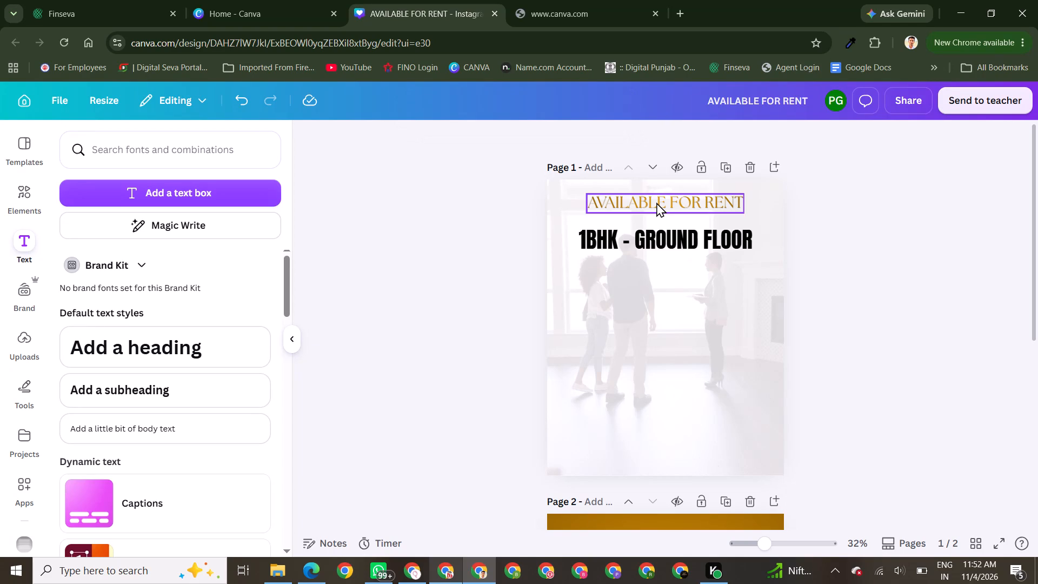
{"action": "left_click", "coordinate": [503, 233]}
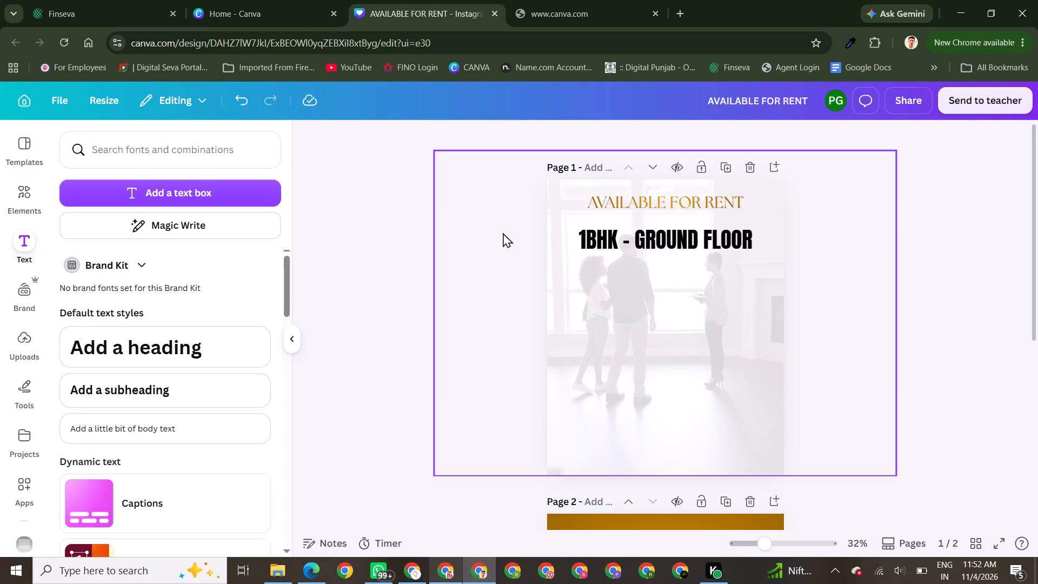
Change the font of the "AVAILABLE FOR RENT" heading to Anton.
{"action": "left_click", "coordinate": [635, 201]}
{"action": "left_click", "coordinate": [402, 136]}
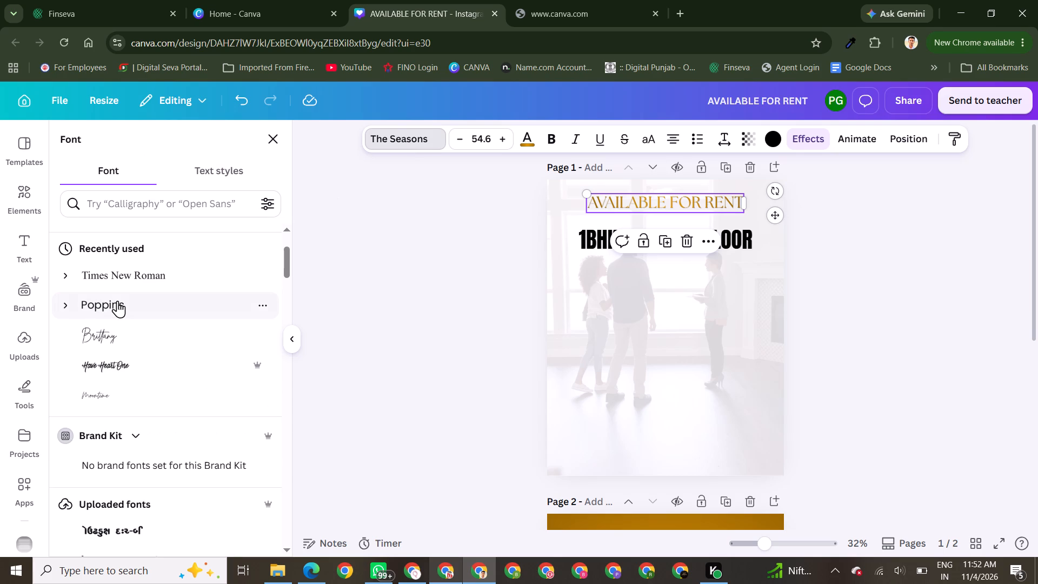
{"action": "scroll", "coordinate": [117, 301], "scroll_direction": "down", "scroll_amount": 8}
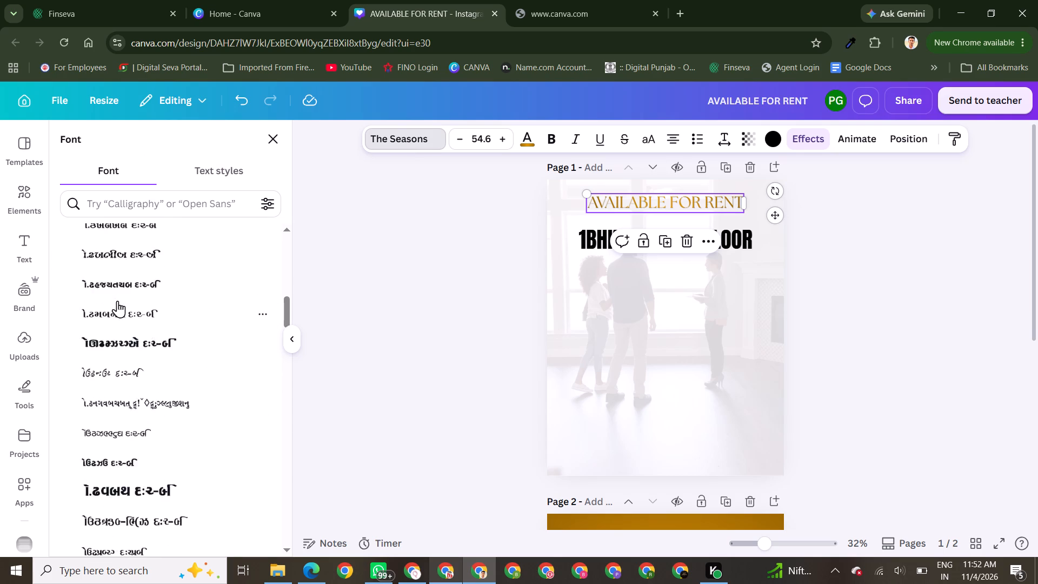
{"action": "scroll", "coordinate": [117, 301], "scroll_direction": "up", "scroll_amount": 15}
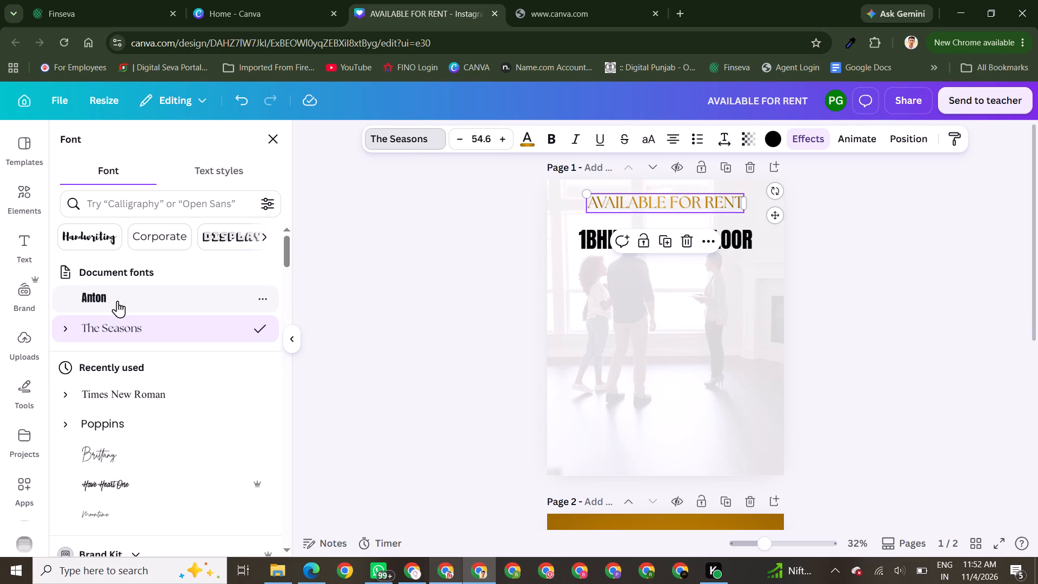
{"action": "left_click", "coordinate": [141, 298]}
{"action": "double_click", "coordinate": [424, 270]}
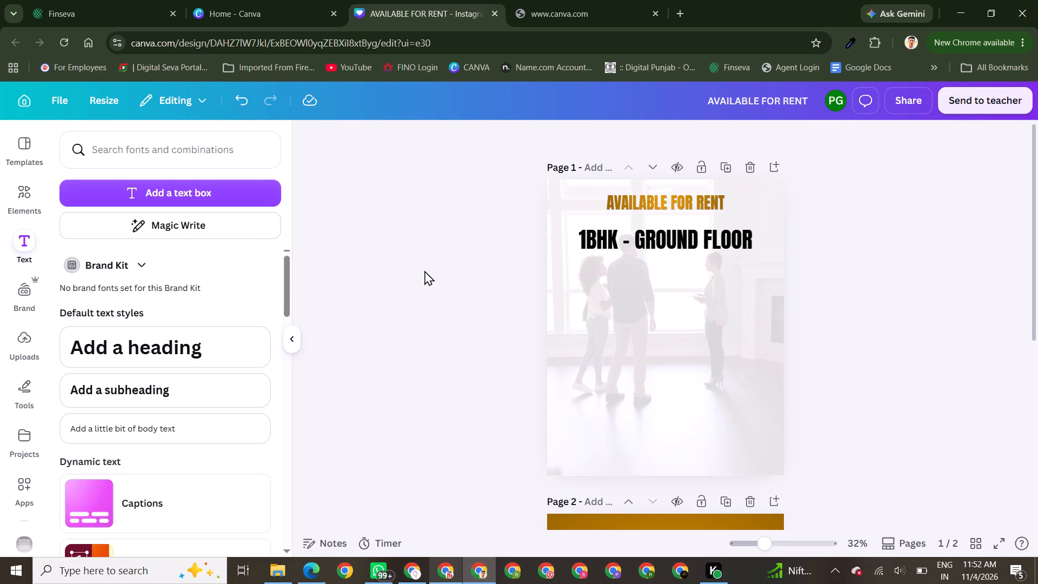
{"action": "left_click", "coordinate": [424, 270]}
Duplicate the "1BHK - GROUND FLOOR" text and place the copy directly below the original, aligned with it.
{"action": "left_click", "coordinate": [711, 237]}
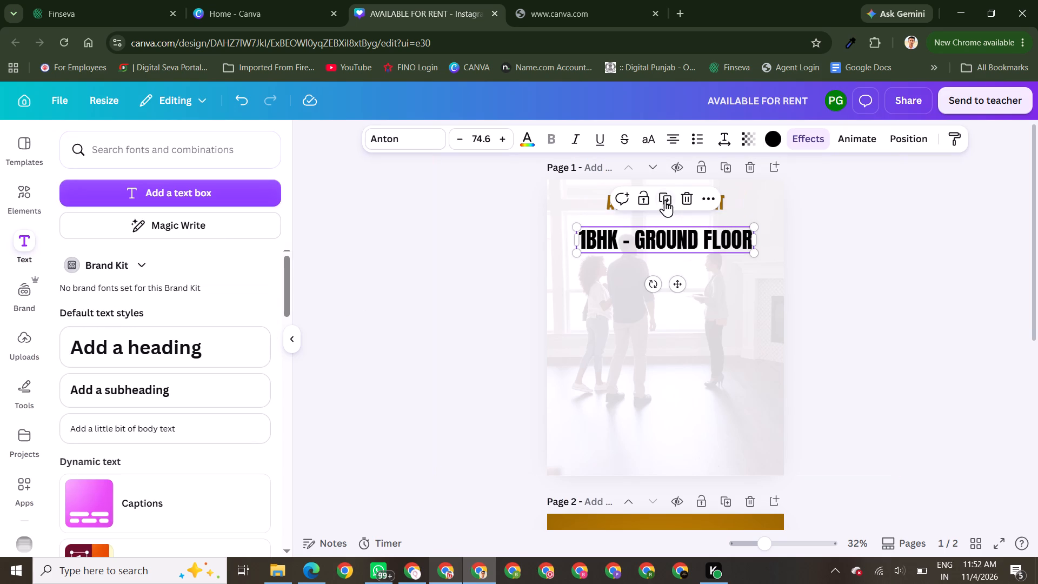
{"action": "left_click", "coordinate": [664, 200]}
{"action": "left_click_drag", "start_coordinate": [667, 274], "coordinate": [676, 274]}
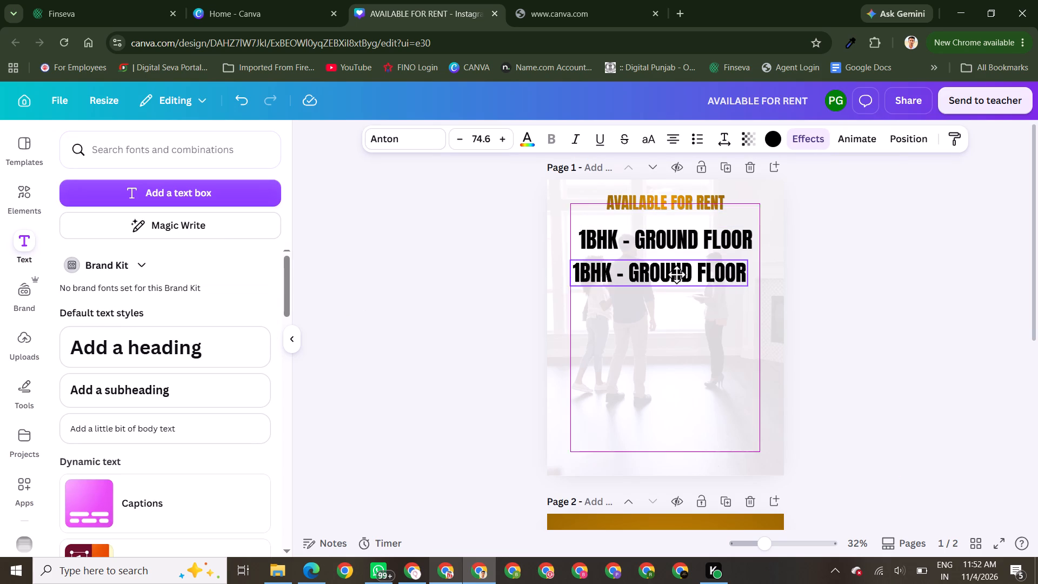
{"action": "left_click_drag", "start_coordinate": [676, 274], "coordinate": [680, 275]}
Replace the text of the duplicated "1BHK - GROUND FLOOR" line with "FULLY FURNISHED".
{"action": "left_click", "coordinate": [680, 275]}
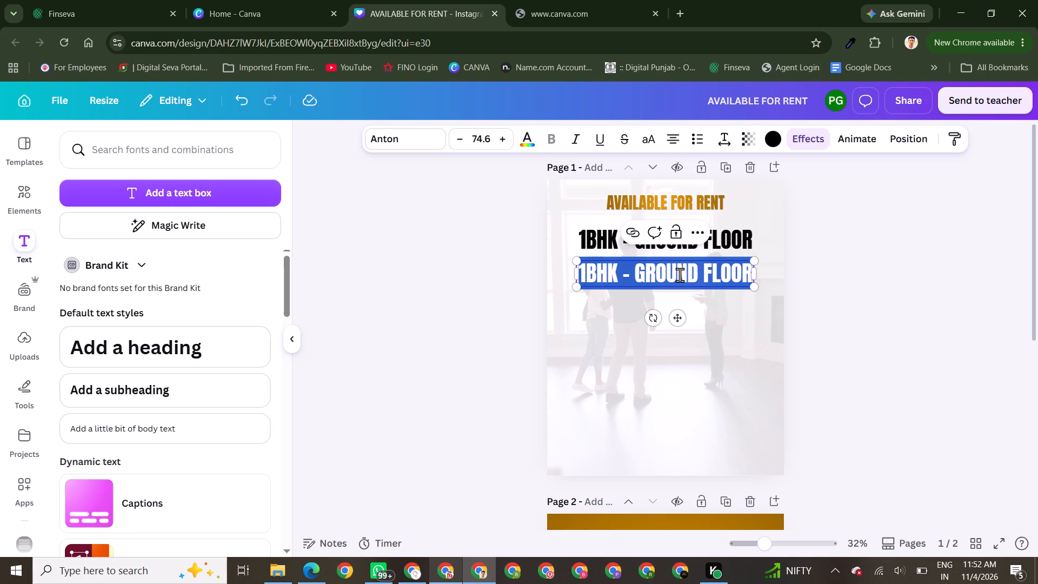
{"action": "type", "text": "FULLY"}
{"action": "key", "text": "space"}
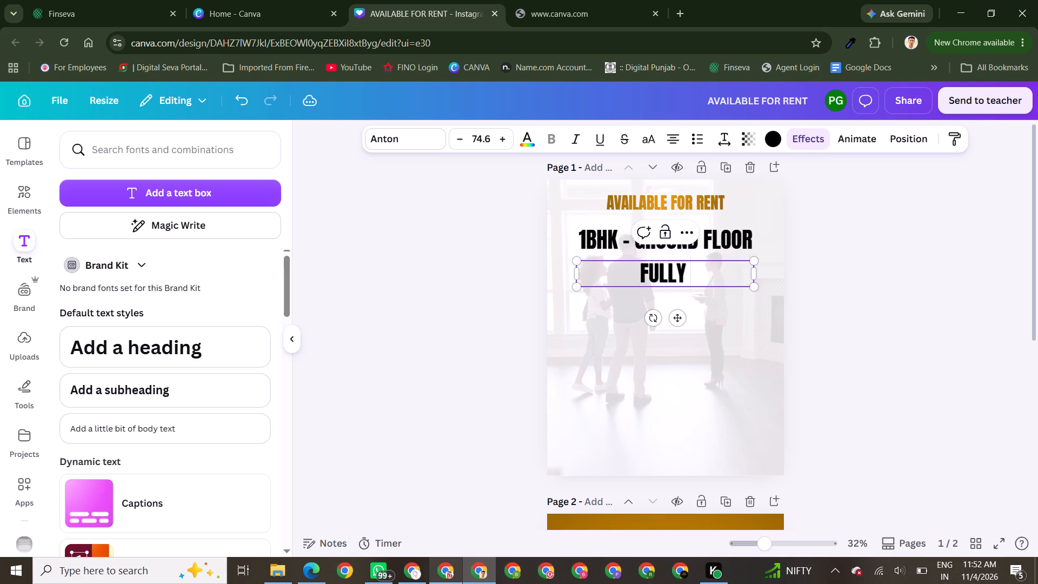
{"action": "type", "text": "FURNISHED"}
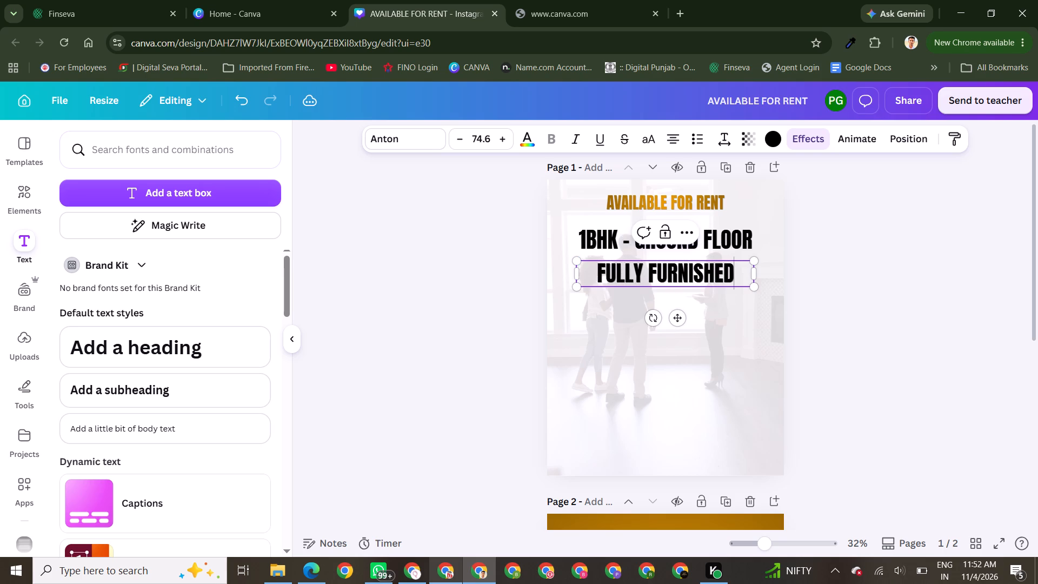
{"action": "triple_click", "coordinate": [854, 321]}
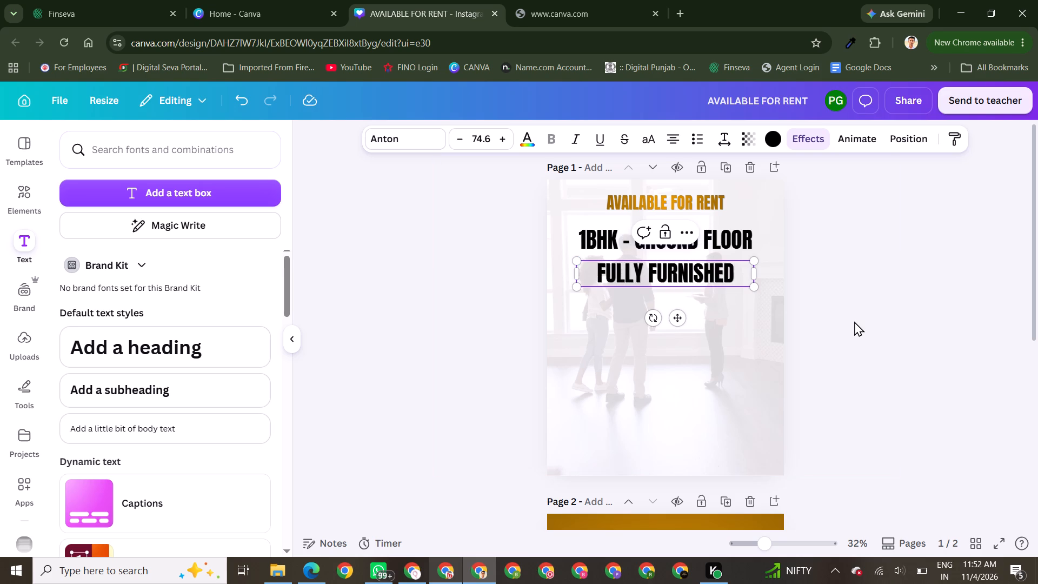
{"action": "double_click", "coordinate": [854, 321]}
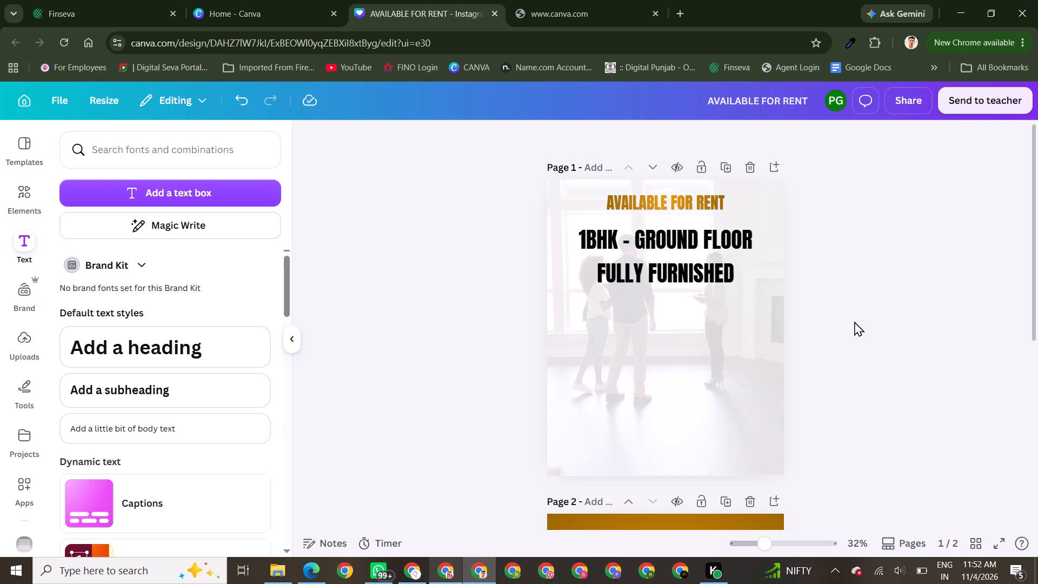
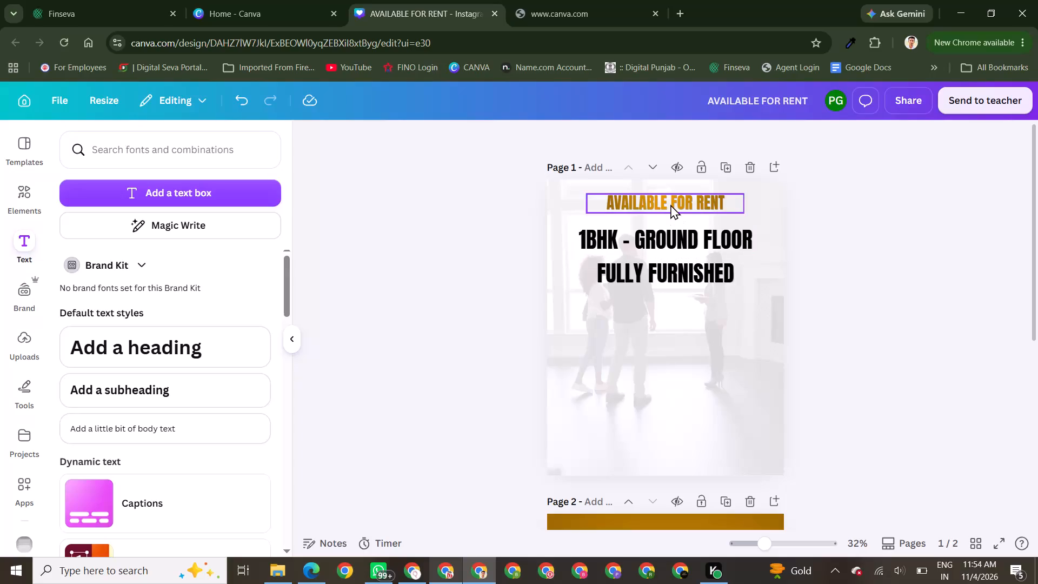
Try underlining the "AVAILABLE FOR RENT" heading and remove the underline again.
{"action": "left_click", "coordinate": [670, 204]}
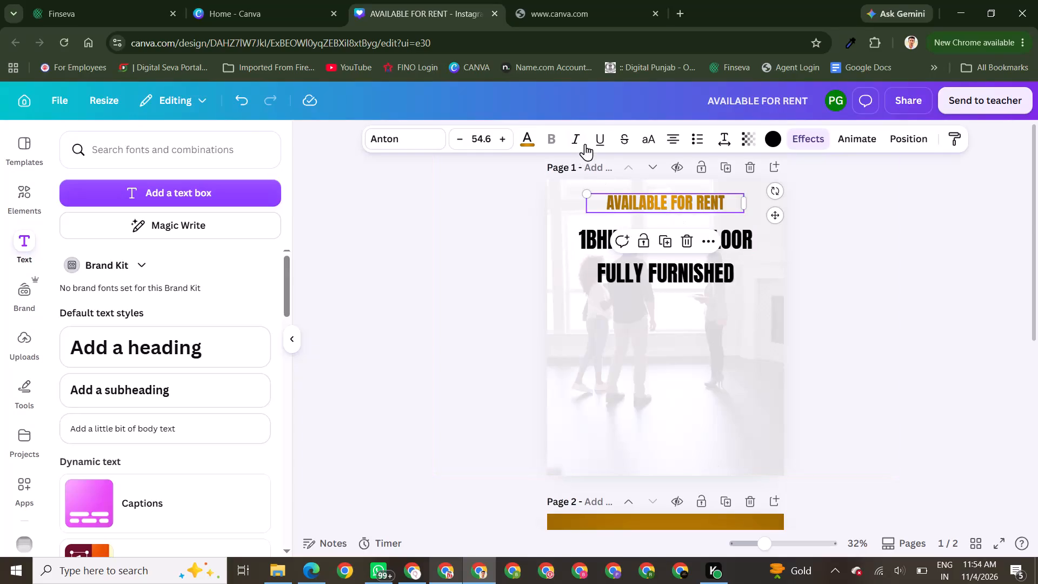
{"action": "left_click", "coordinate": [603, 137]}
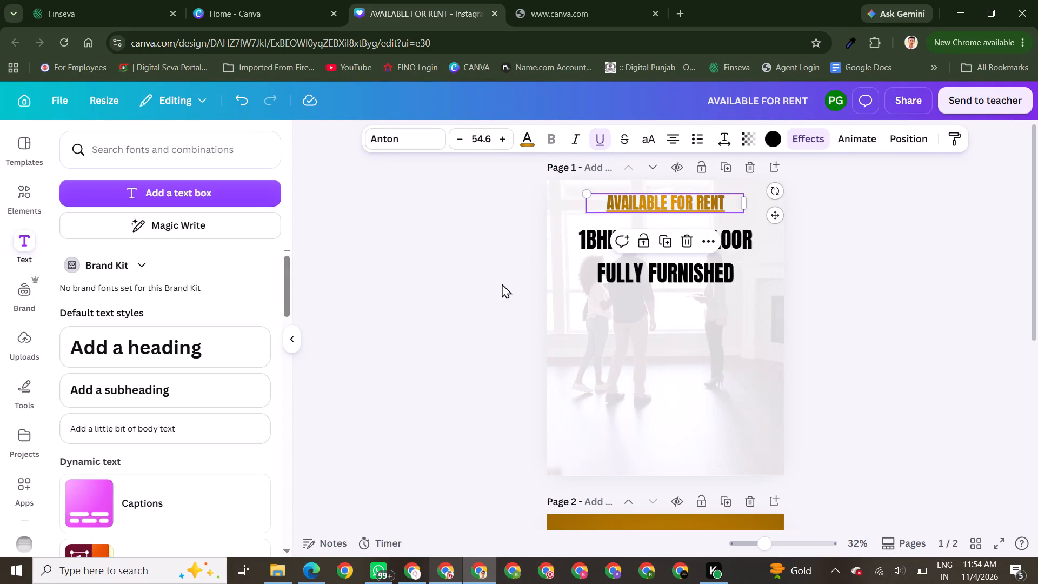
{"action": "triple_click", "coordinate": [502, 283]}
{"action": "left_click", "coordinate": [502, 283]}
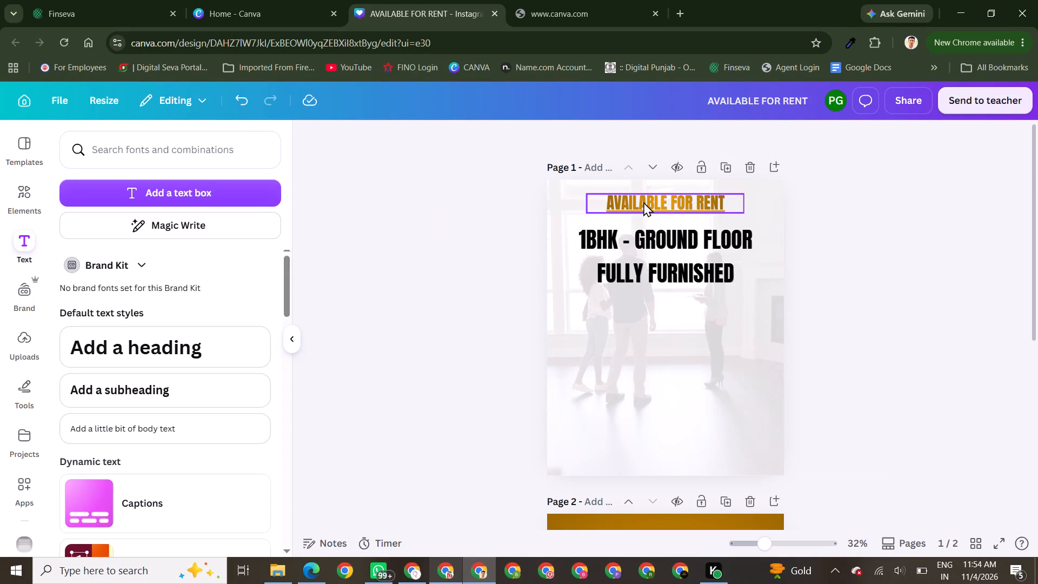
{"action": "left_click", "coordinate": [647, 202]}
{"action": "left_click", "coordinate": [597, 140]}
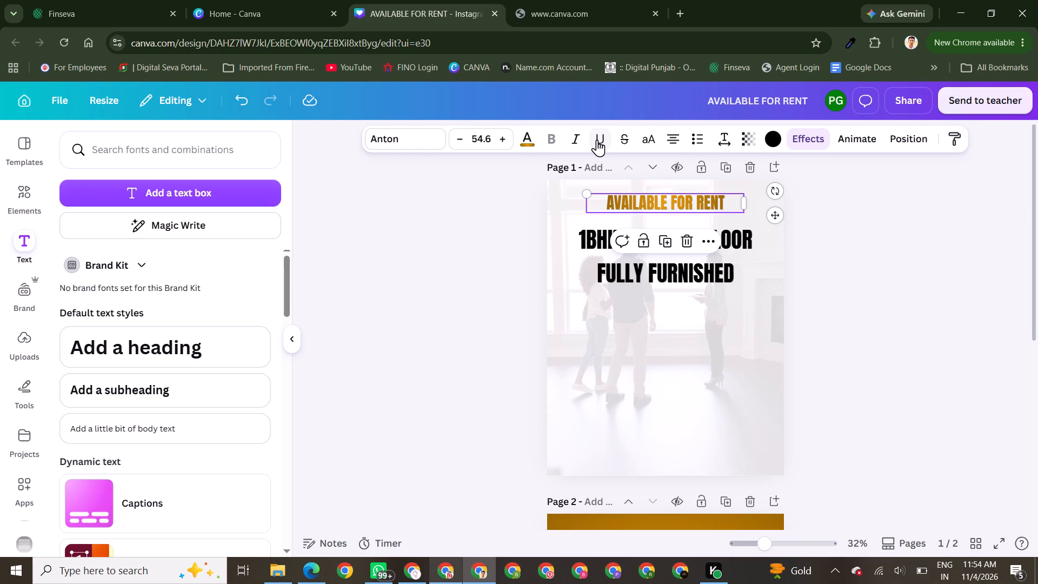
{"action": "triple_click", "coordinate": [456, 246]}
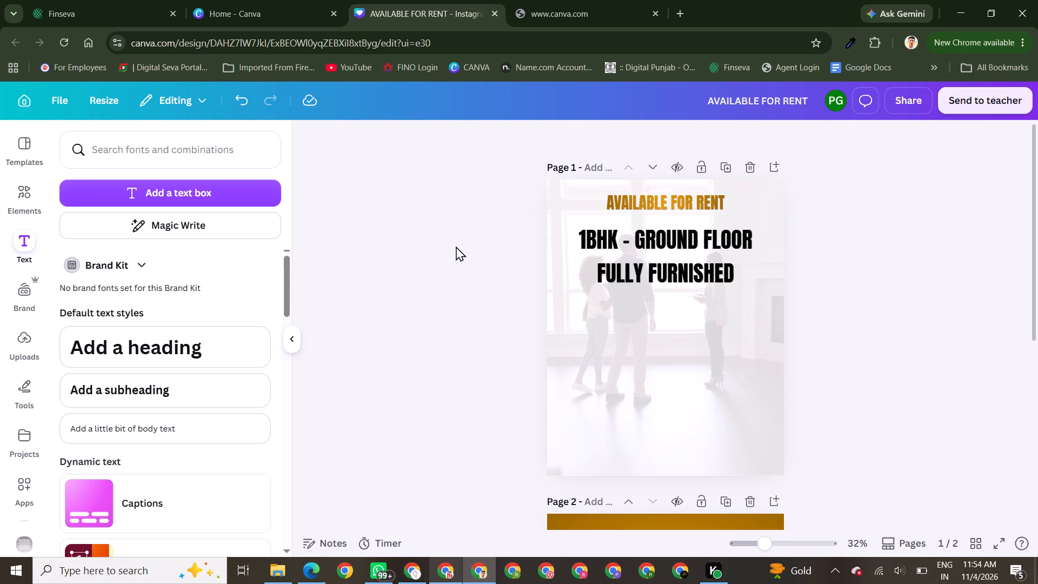
Add a recommended tapered line graphic and centre it between the "AVAILABLE FOR RENT" heading and the "1BHK - GROUND FLOOR" text.
{"action": "left_click", "coordinate": [17, 204]}
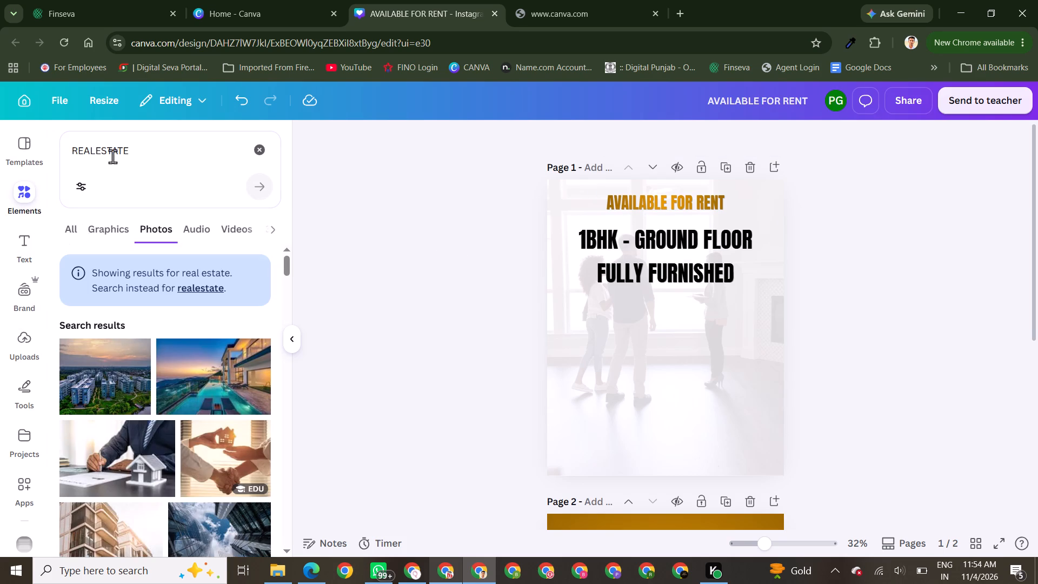
{"action": "left_click", "coordinate": [256, 149]}
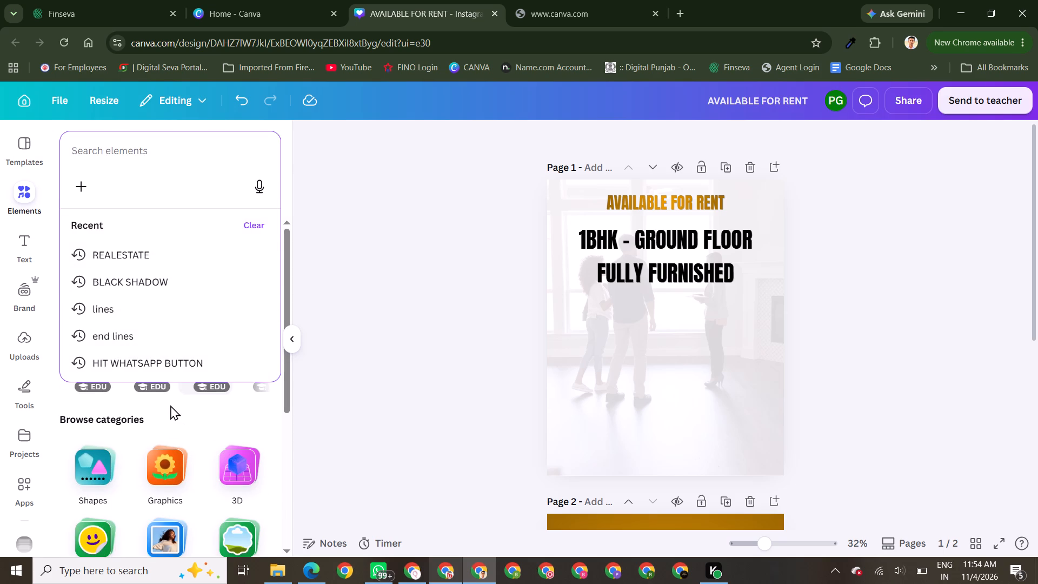
{"action": "left_click", "coordinate": [168, 405]}
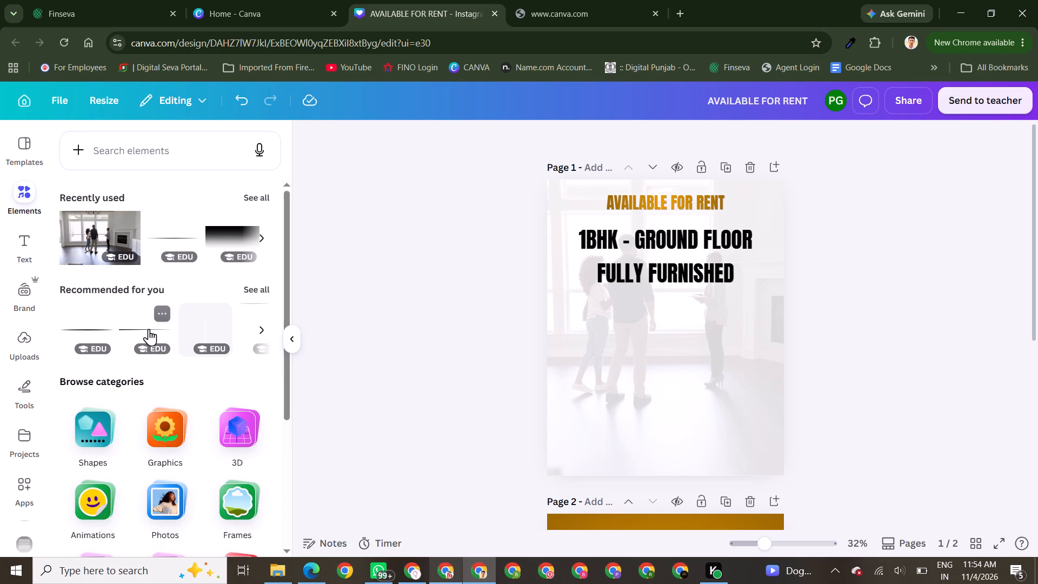
{"action": "left_click", "coordinate": [82, 330]}
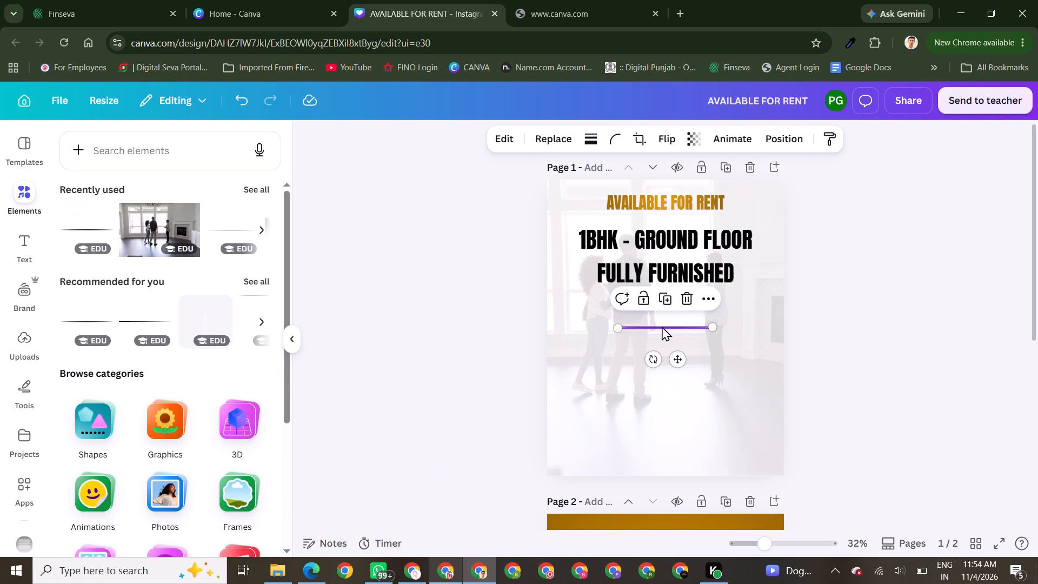
{"action": "left_click_drag", "start_coordinate": [675, 360], "coordinate": [670, 249]}
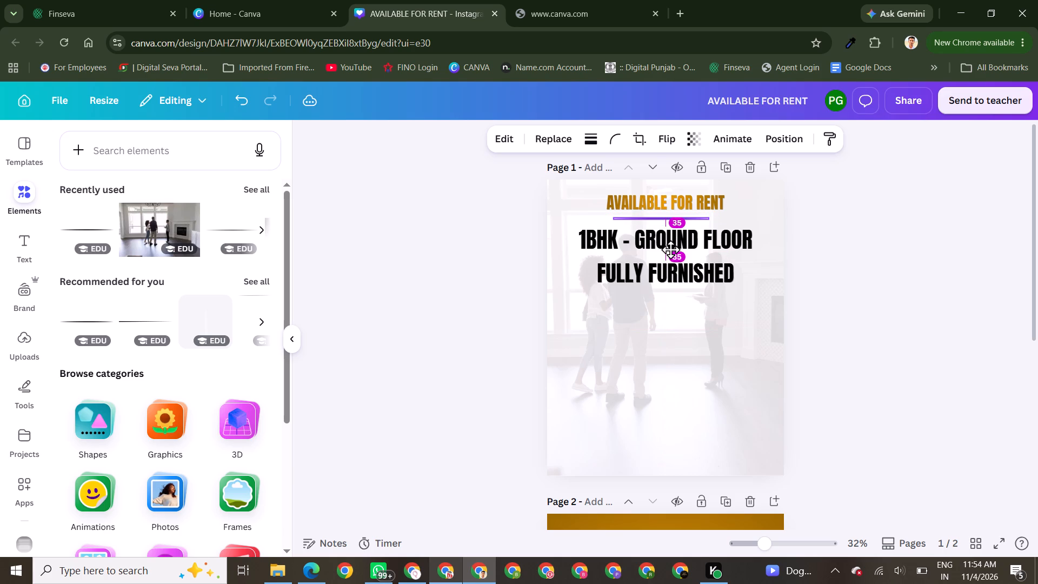
{"action": "left_click_drag", "start_coordinate": [670, 249], "coordinate": [672, 249]}
{"action": "double_click", "coordinate": [904, 299]}
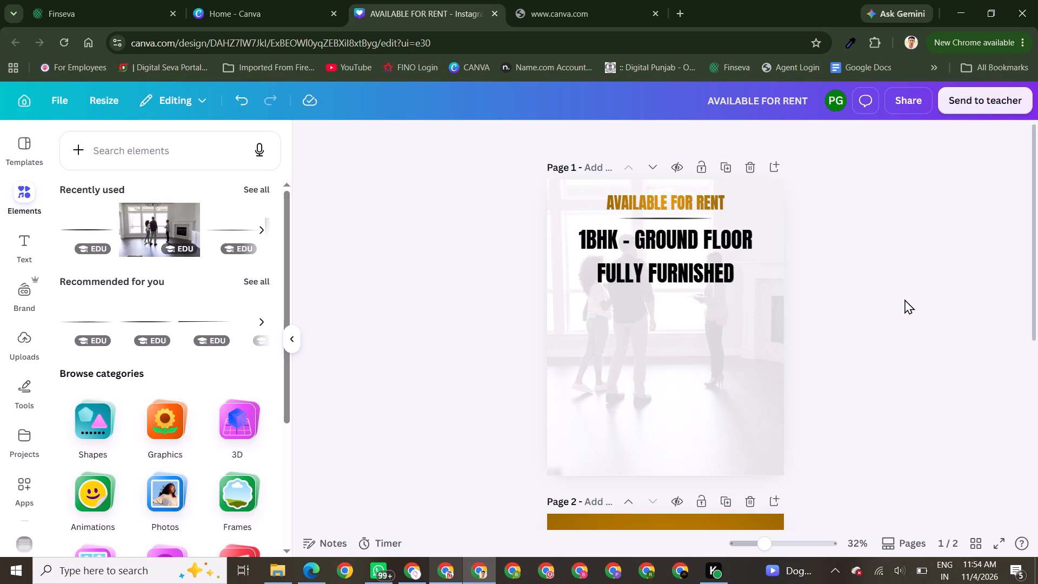
Recolour the line under the heading with the gold sampled from the "AVAILABLE FOR RENT" lettering.
{"action": "left_click", "coordinate": [656, 218]}
{"action": "left_click", "coordinate": [559, 142]}
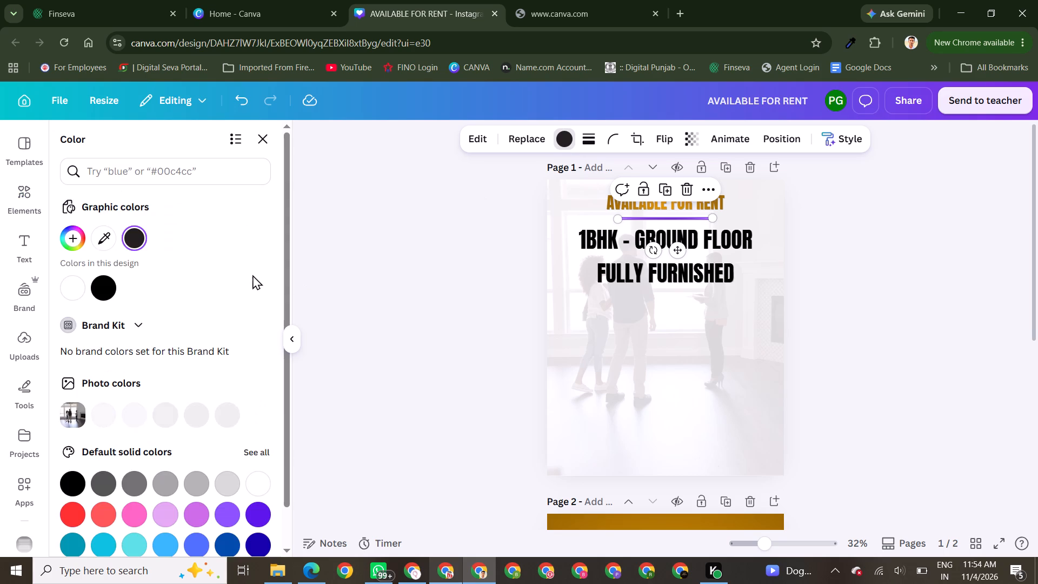
{"action": "scroll", "coordinate": [148, 405], "scroll_direction": "down", "scroll_amount": 4}
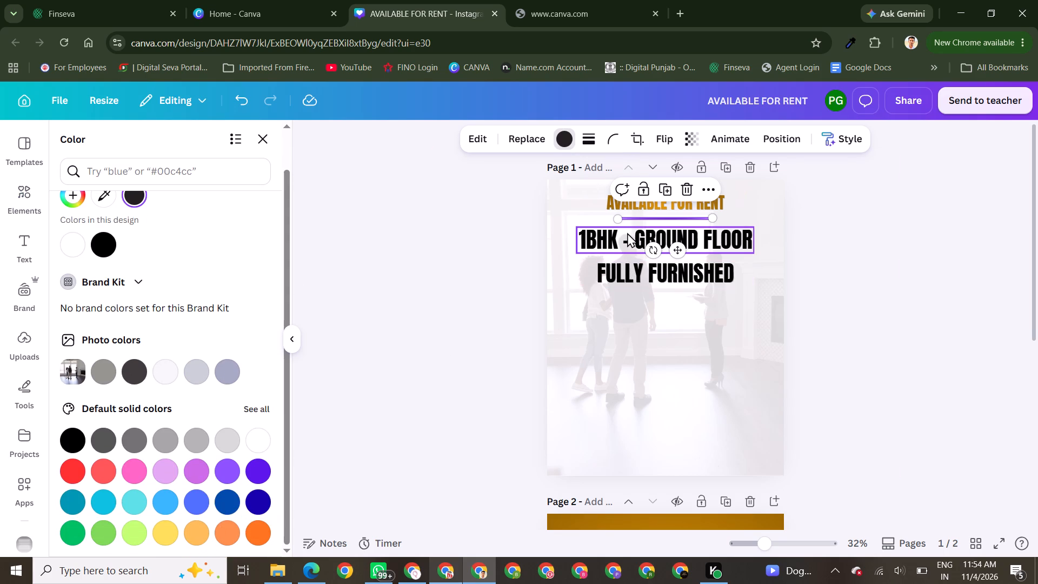
{"action": "triple_click", "coordinate": [827, 265]}
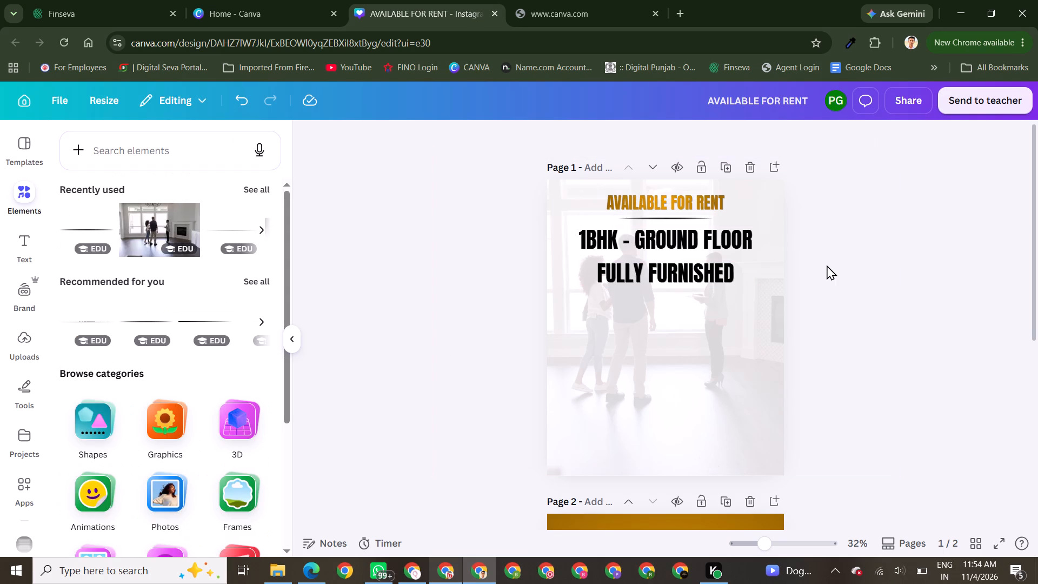
{"action": "scroll", "coordinate": [827, 265], "scroll_direction": "right", "scroll_amount": 1}
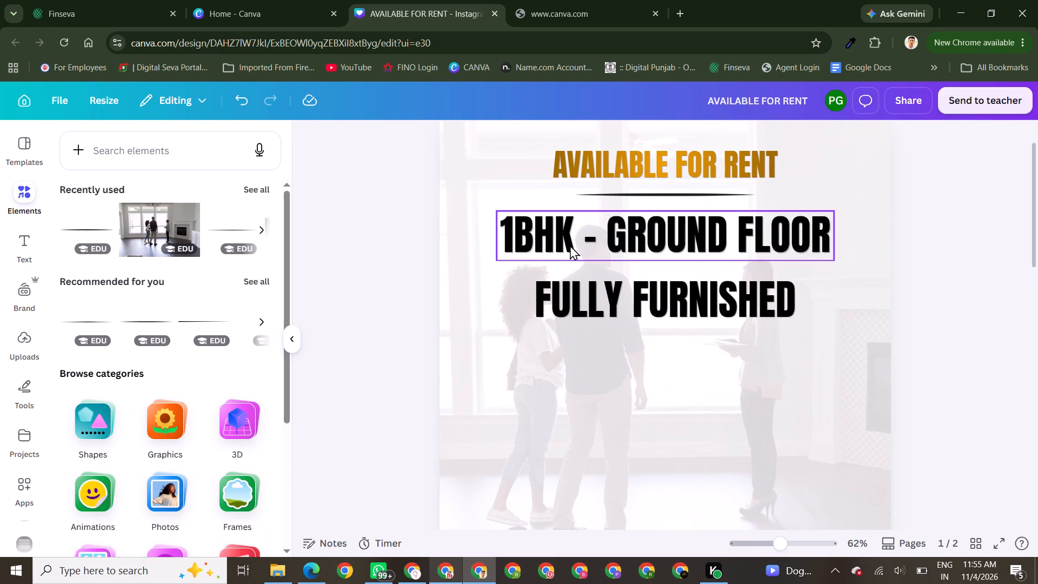
{"action": "left_click", "coordinate": [671, 193]}
{"action": "left_click", "coordinate": [556, 137]}
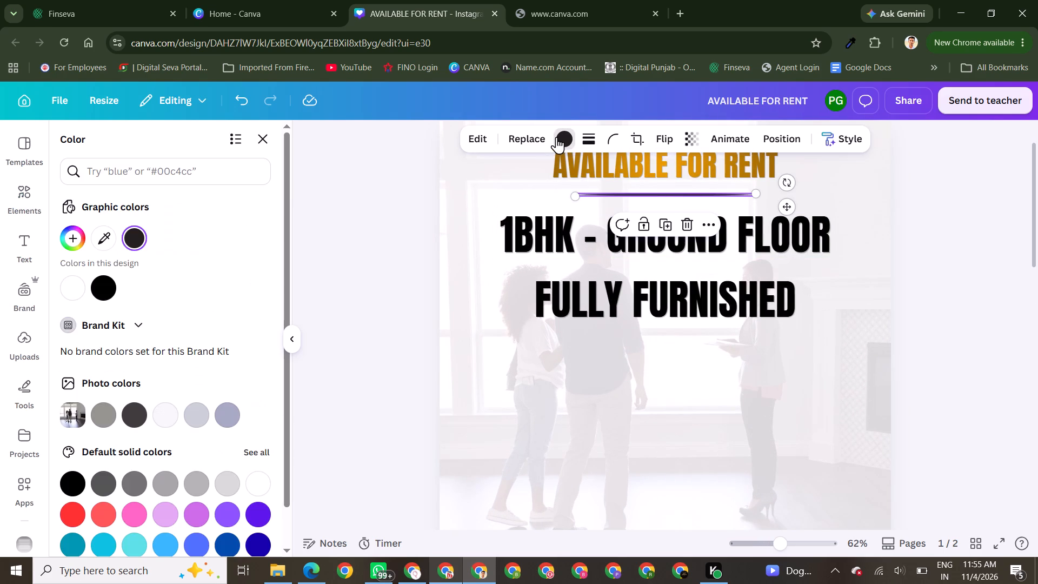
{"action": "left_click", "coordinate": [100, 236]}
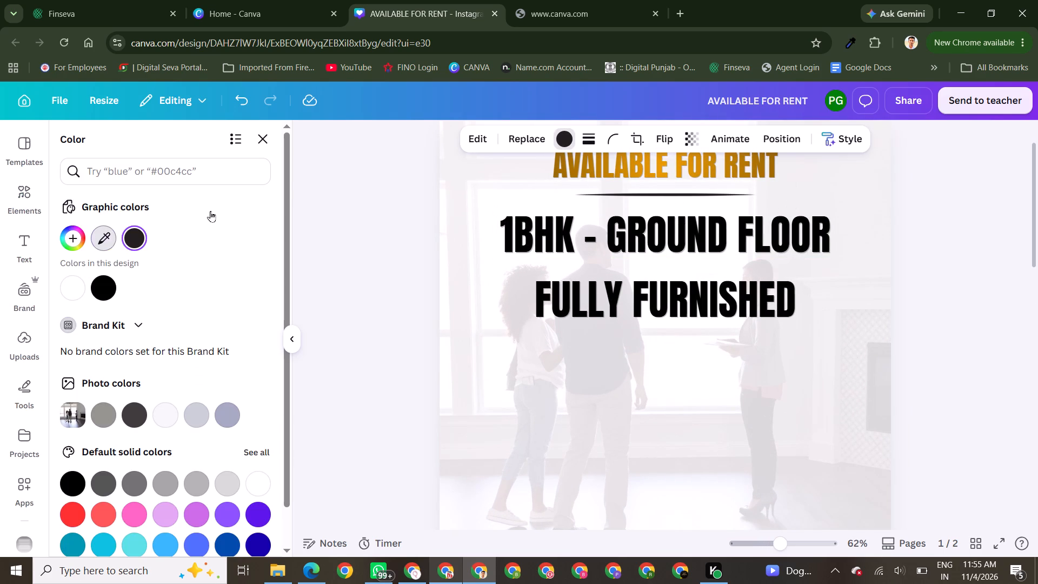
{"action": "left_click", "coordinate": [623, 170]}
{"action": "triple_click", "coordinate": [367, 238]}
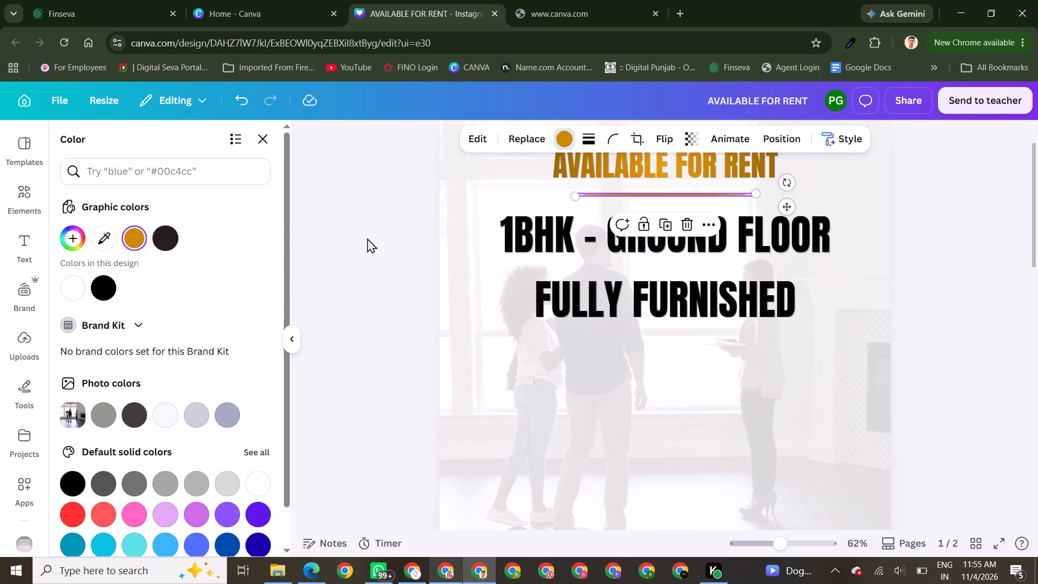
{"action": "double_click", "coordinate": [367, 238]}
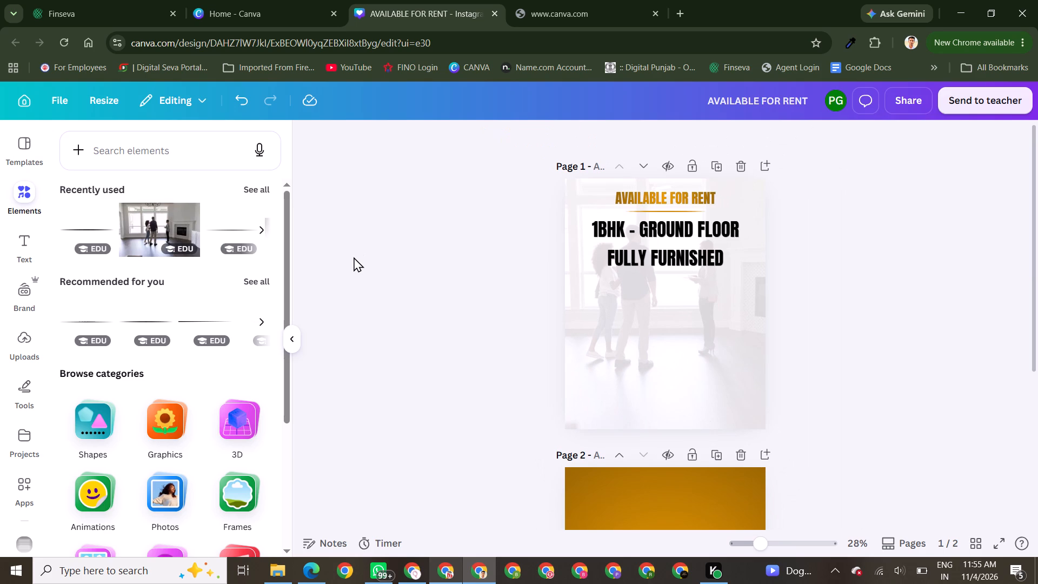
With the TO-LET spreadsheet as reference, duplicate the "FULLY FURNISHED" line directly below itself and replace the copy's text with "ECOCITY-1".
{"action": "left_click", "coordinate": [450, 573]}
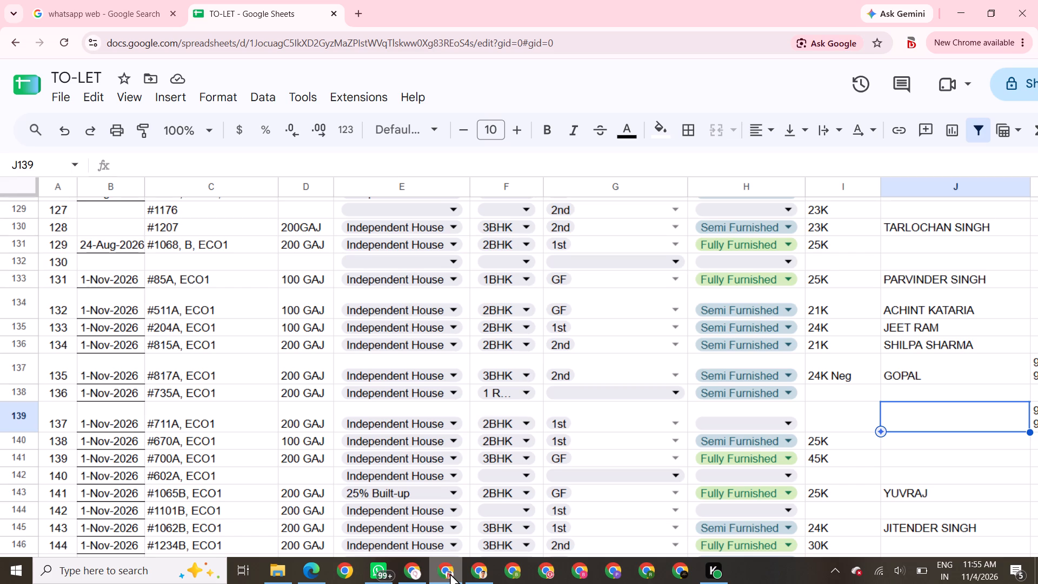
{"action": "left_click", "coordinate": [450, 573]}
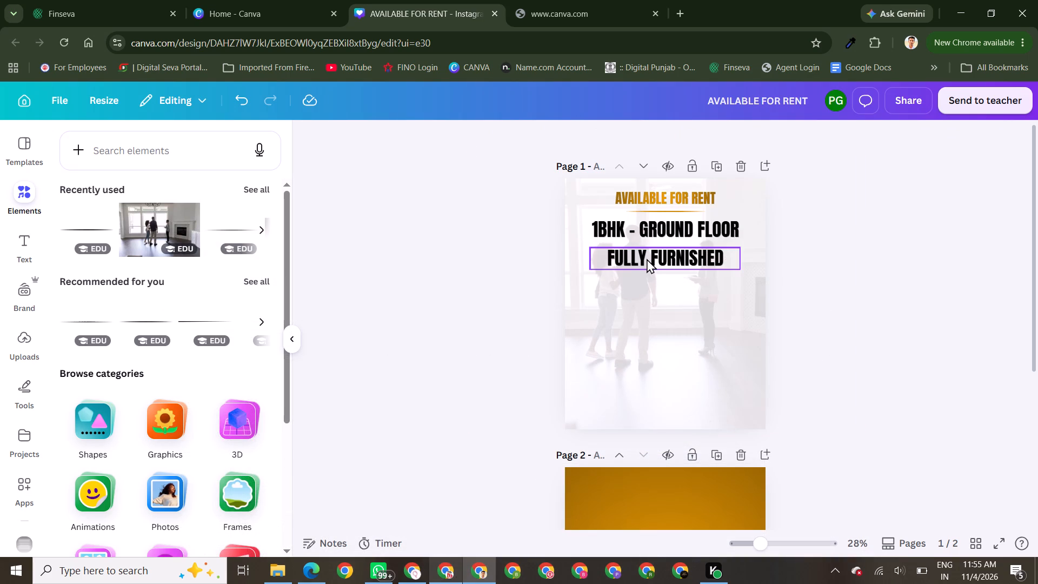
{"action": "left_click", "coordinate": [647, 258]}
{"action": "left_click", "coordinate": [665, 213]}
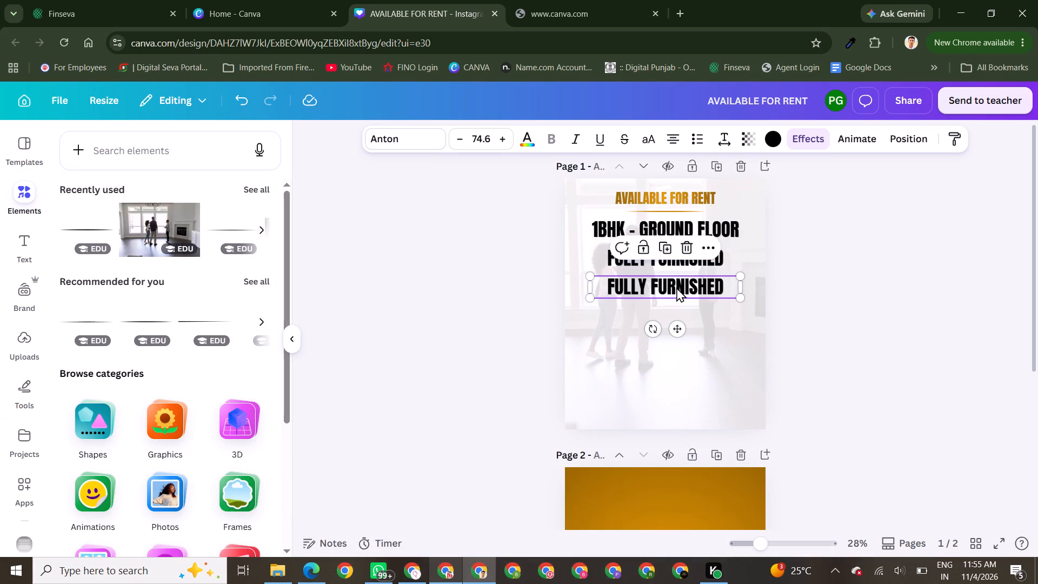
{"action": "double_click", "coordinate": [676, 287]}
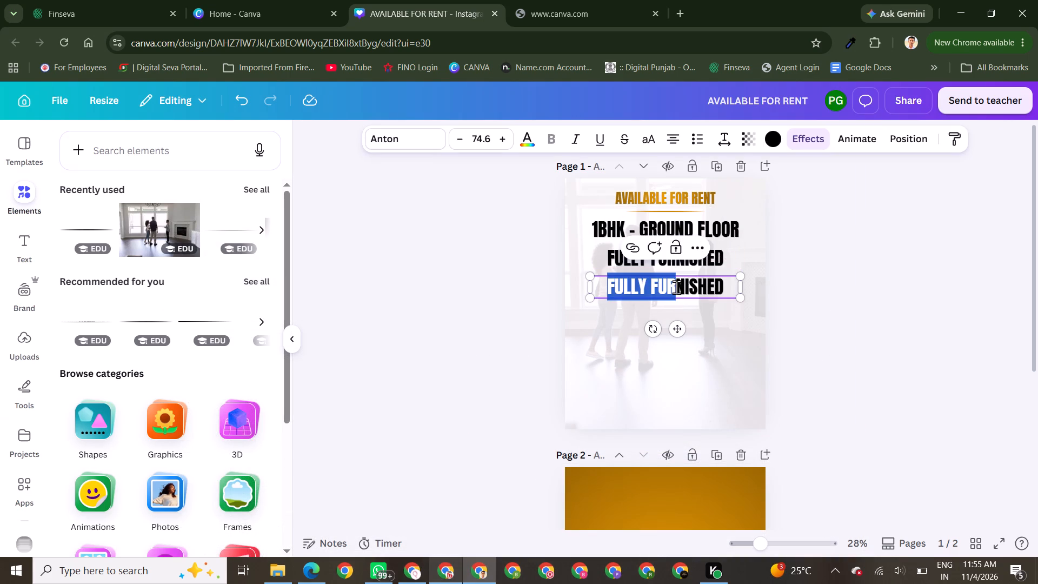
{"action": "key", "text": "ctrl+a"}
{"action": "key", "text": "e"}
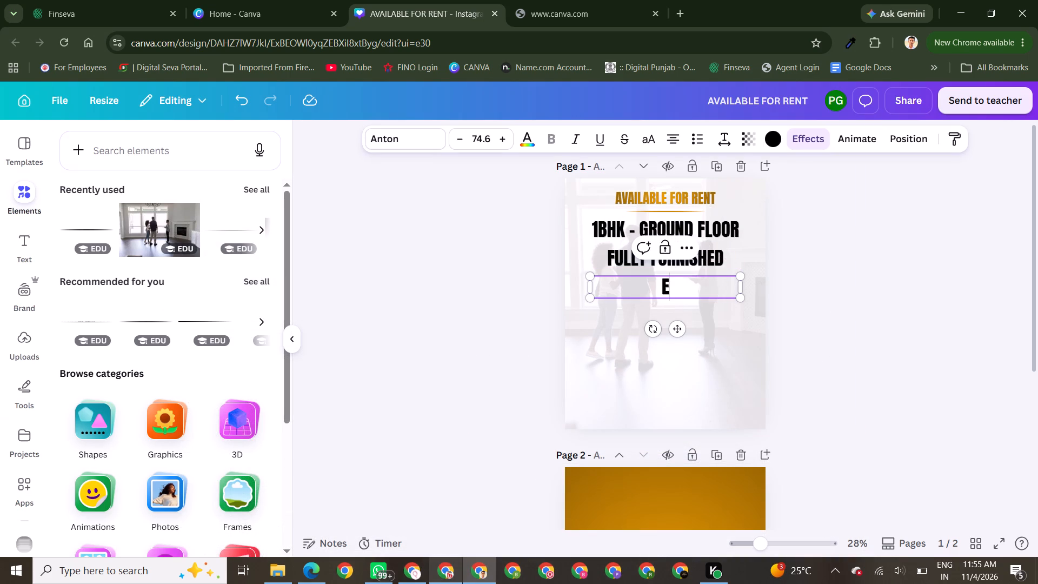
{"action": "type", "text": "CO"}
{"action": "type", "text": "CITY"}
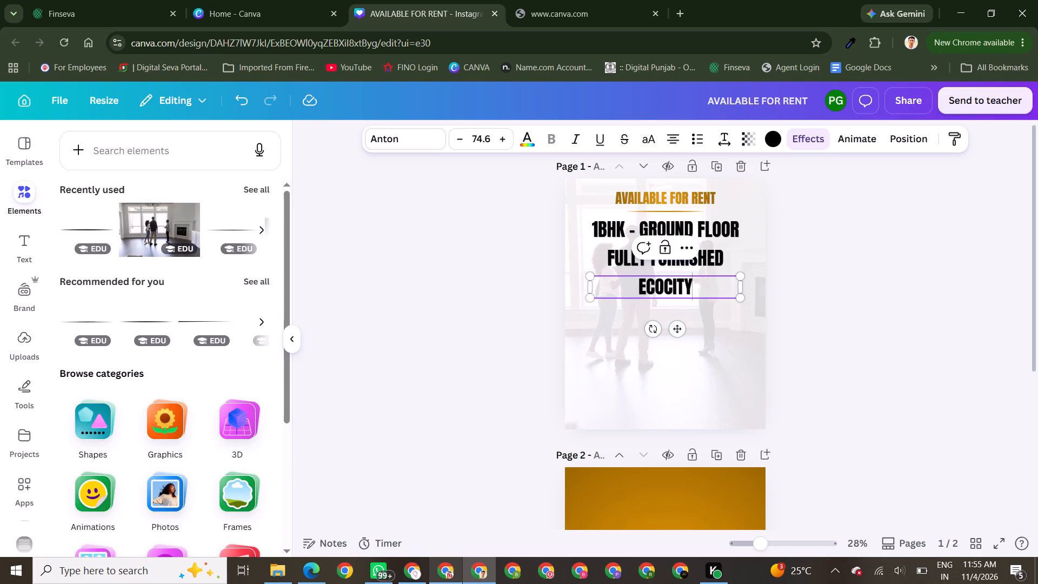
{"action": "type", "text": "-1"}
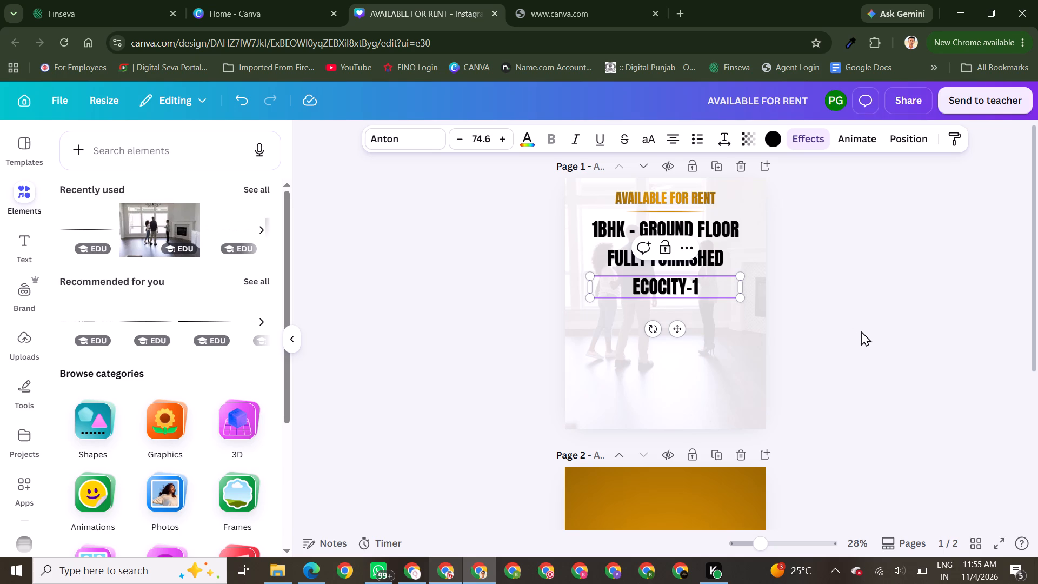
{"action": "double_click", "coordinate": [861, 331]}
Duplicate the "ECOCITY-1" line directly below itself and replace the copy's text with "NEW CHANDIGARH".
{"action": "left_click", "coordinate": [669, 287]}
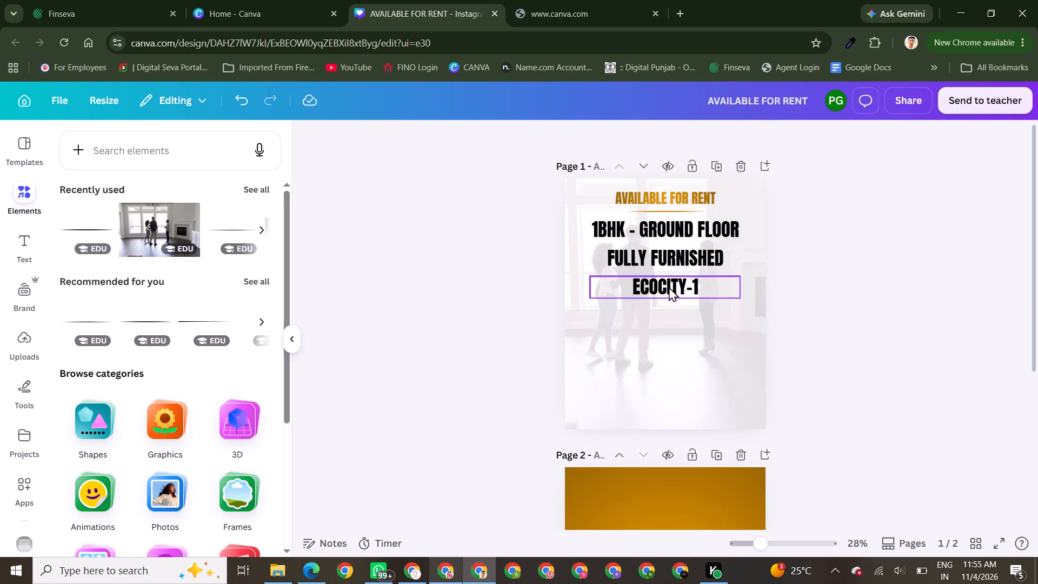
{"action": "left_click", "coordinate": [664, 240]}
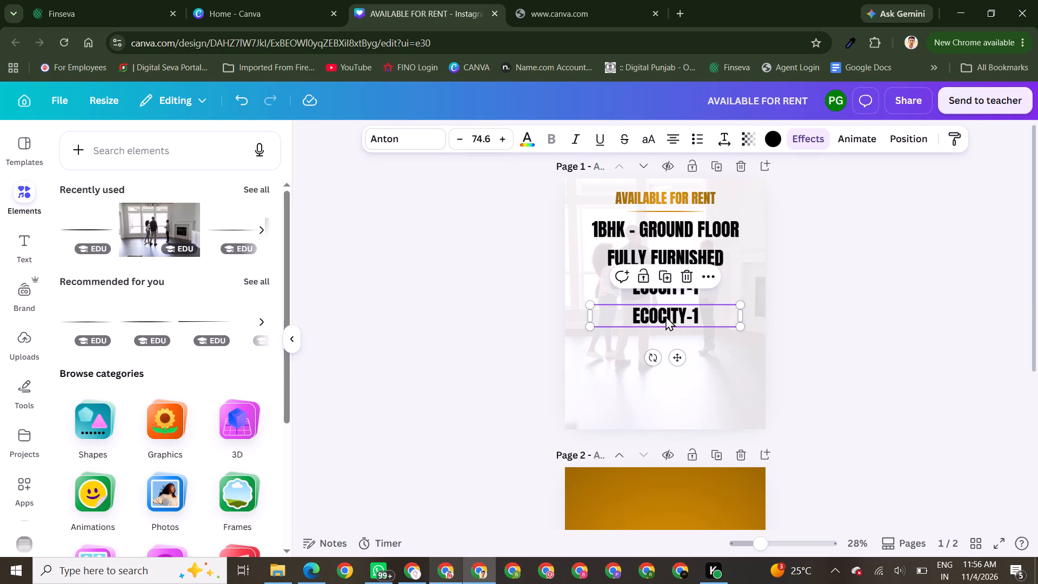
{"action": "left_click", "coordinate": [666, 316]}
{"action": "type", "text": "NEW"}
{"action": "key", "text": "space"}
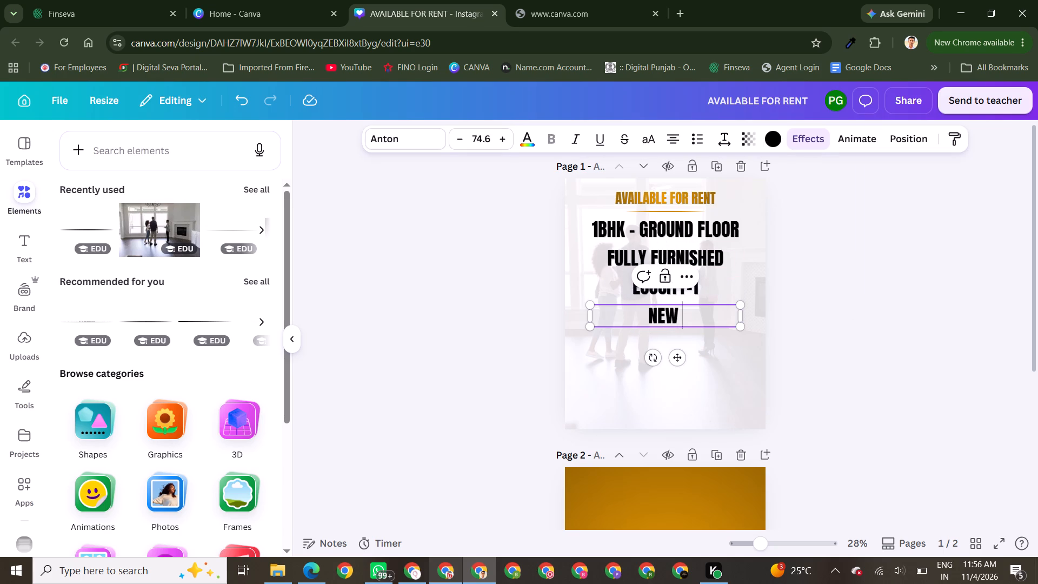
{"action": "type", "text": "CHAND"}
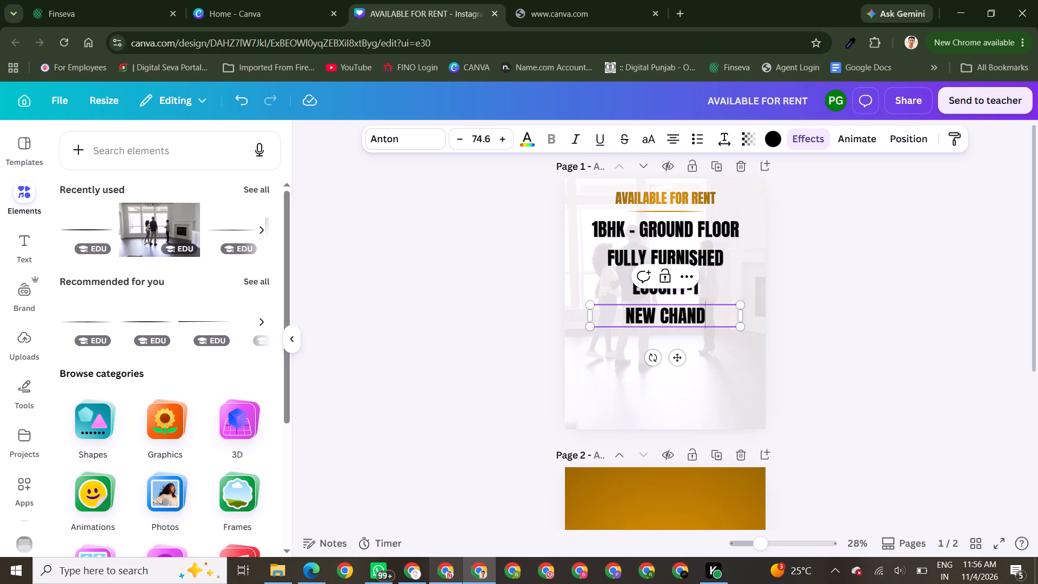
{"action": "type", "text": "IGARH"}
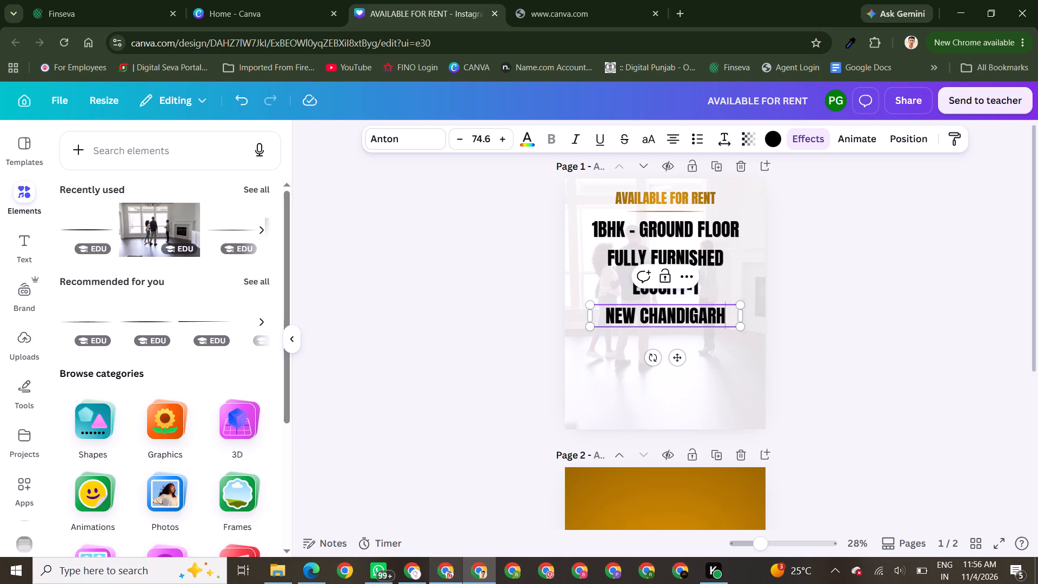
{"action": "triple_click", "coordinate": [853, 348]}
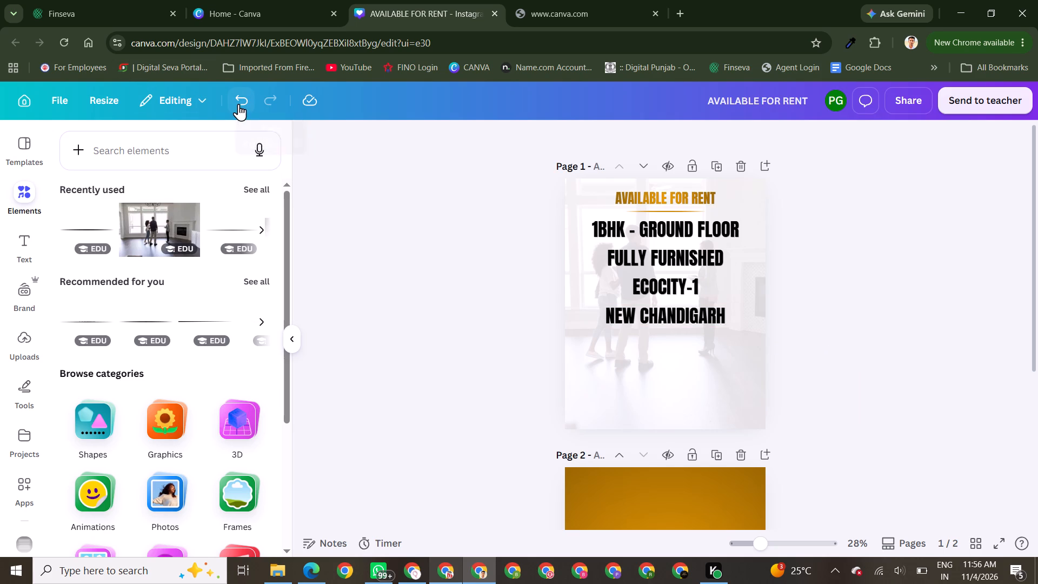
Extend the "ECOCITY-1" text to read "ECOCITY-1, NEW CHANDIGARH" and widen its text box so it fits on one line.
{"action": "left_click", "coordinate": [670, 294]}
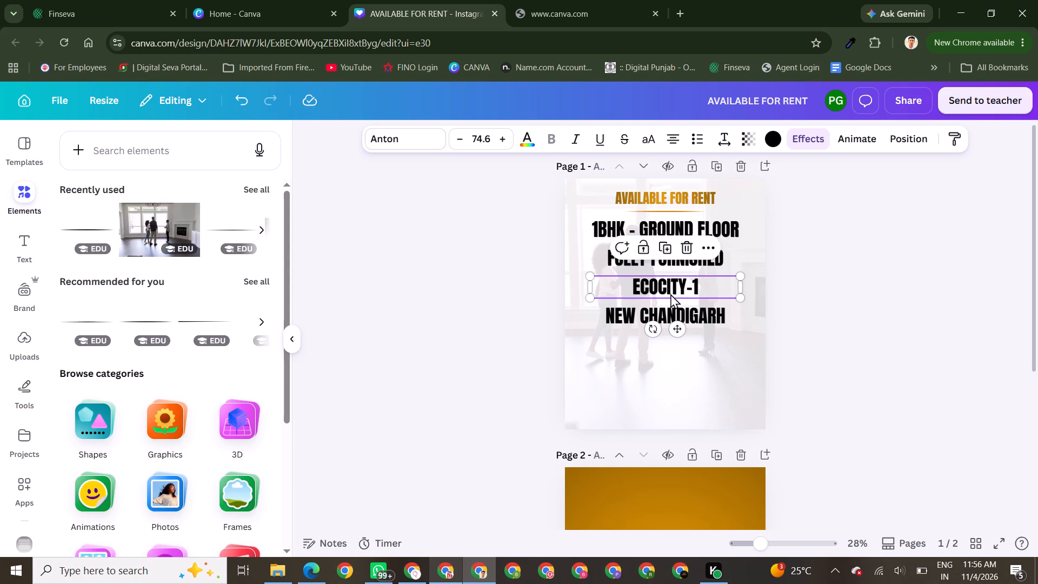
{"action": "left_click", "coordinate": [723, 286]}
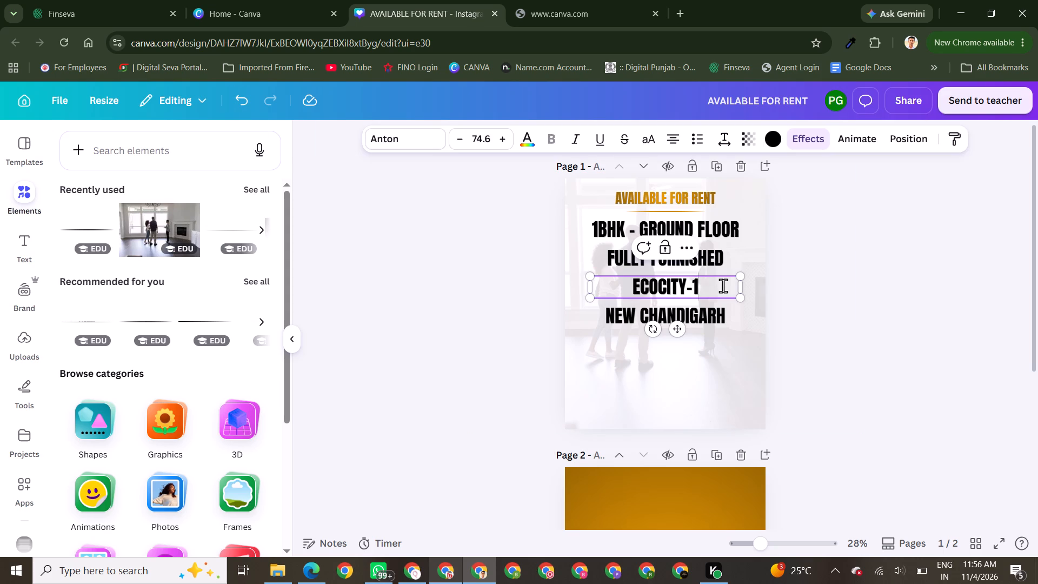
{"action": "type", "text": ","}
{"action": "key", "text": "space"}
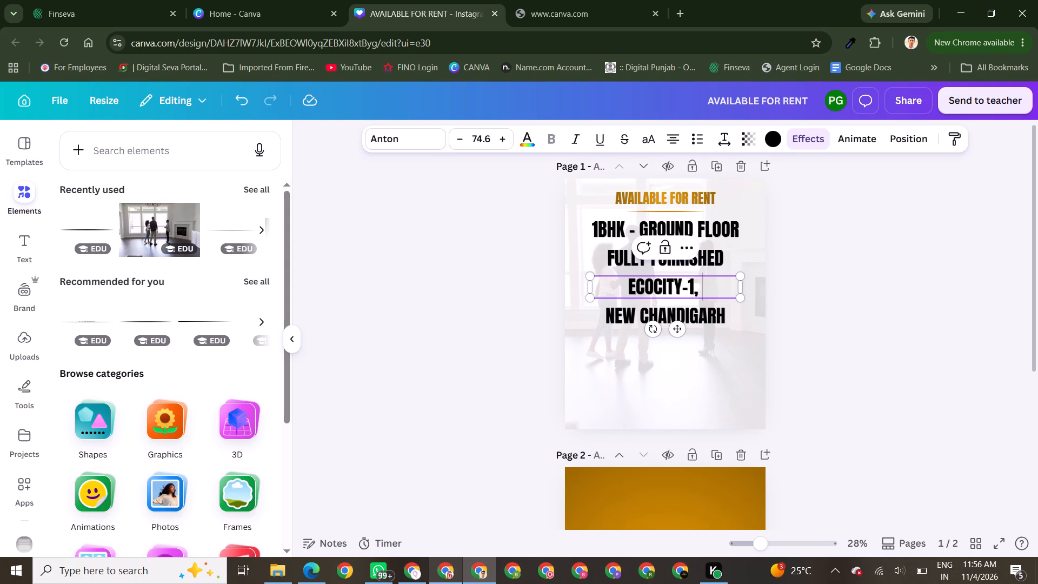
{"action": "type", "text": "NEW CHANDIGARH"}
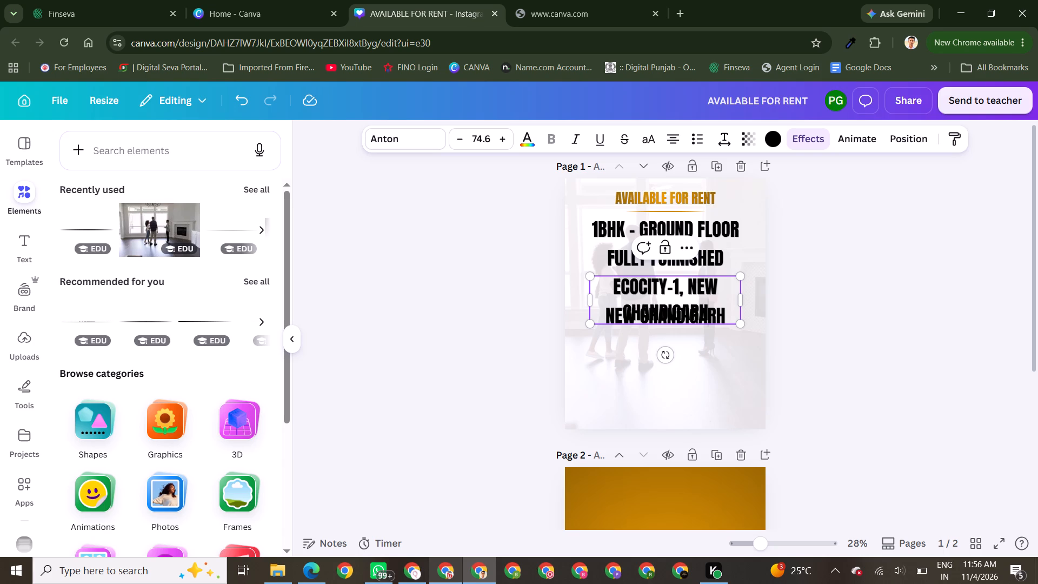
{"action": "left_click_drag", "start_coordinate": [742, 297], "coordinate": [803, 290]}
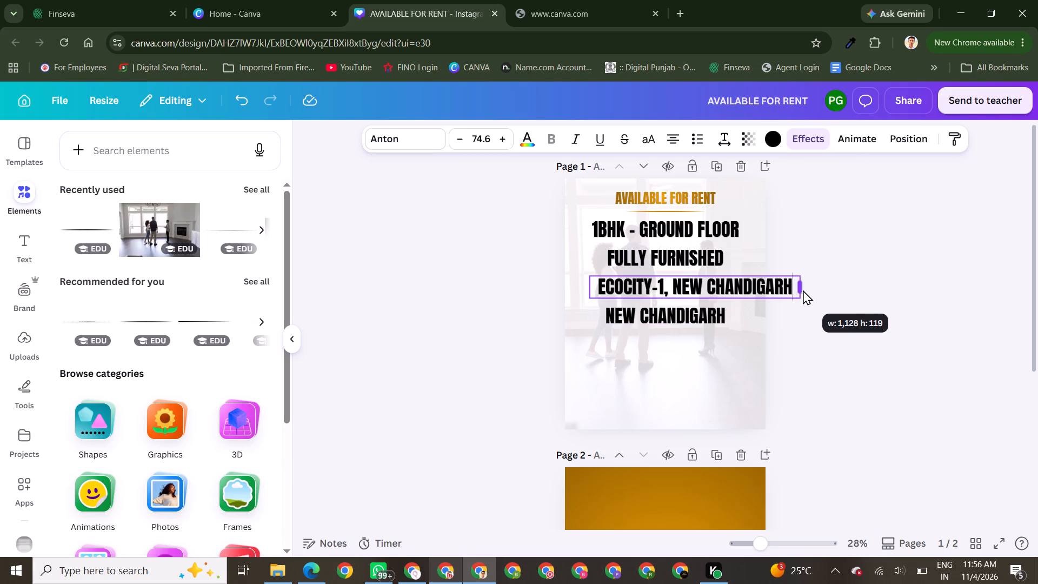
{"action": "left_click_drag", "start_coordinate": [803, 290], "coordinate": [790, 289]}
Delete the separate "NEW CHANDIGARH" text line.
{"action": "left_click", "coordinate": [671, 307]}
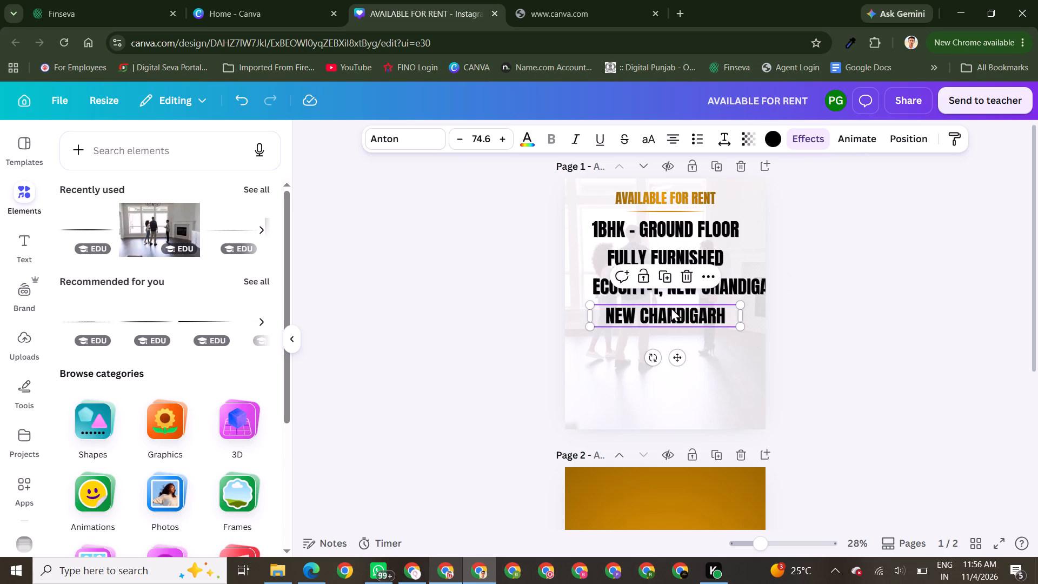
{"action": "key", "text": "Delete"}
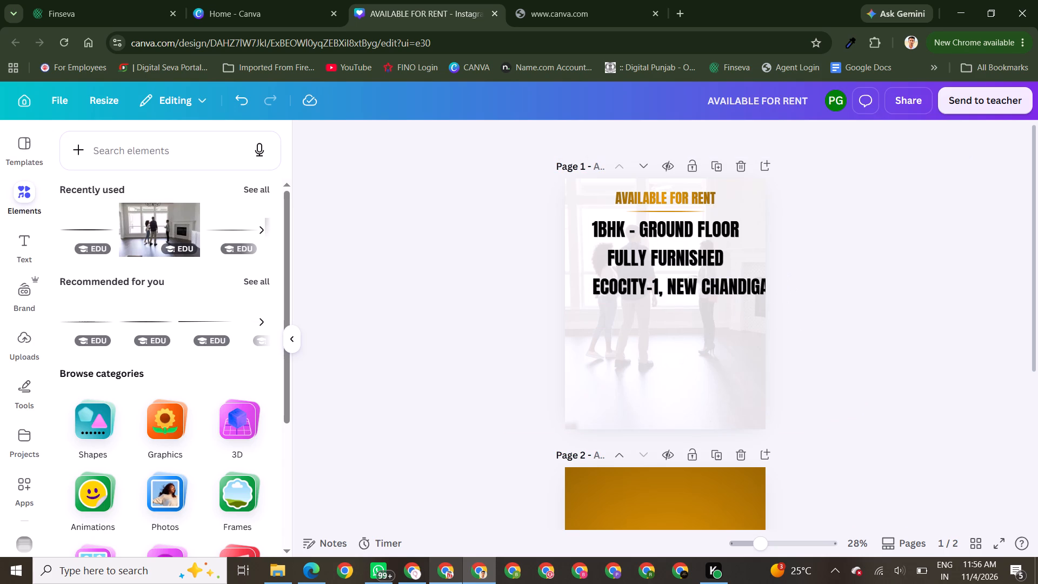
Scale the "ECOCITY-1, NEW CHANDIGARH" text down to size 65.9 and centre it horizontally near the bottom of page 1.
{"action": "left_click", "coordinate": [727, 291]}
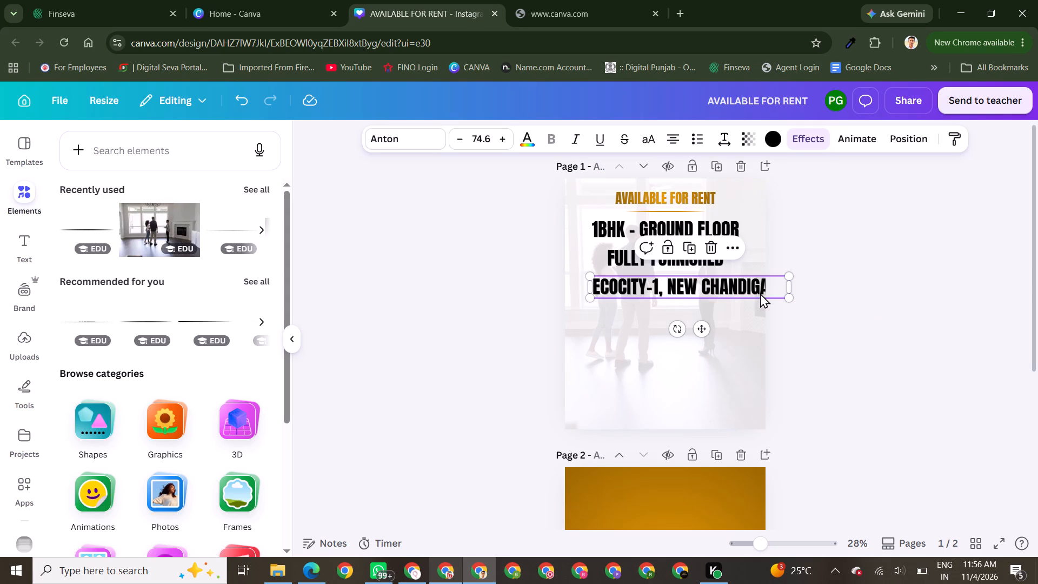
{"action": "left_click_drag", "start_coordinate": [788, 296], "coordinate": [762, 293]}
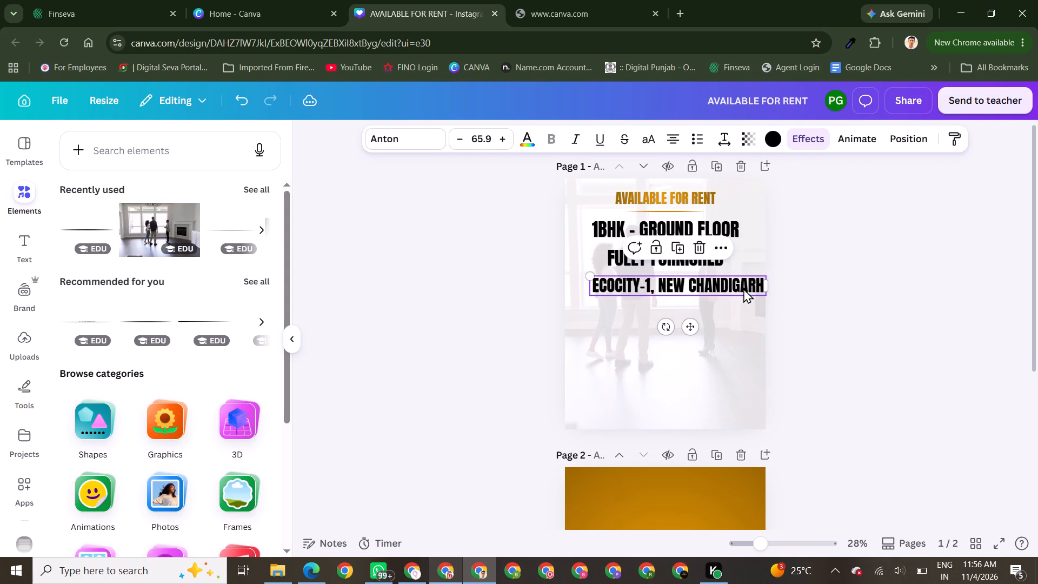
{"action": "left_click_drag", "start_coordinate": [724, 281], "coordinate": [713, 389]}
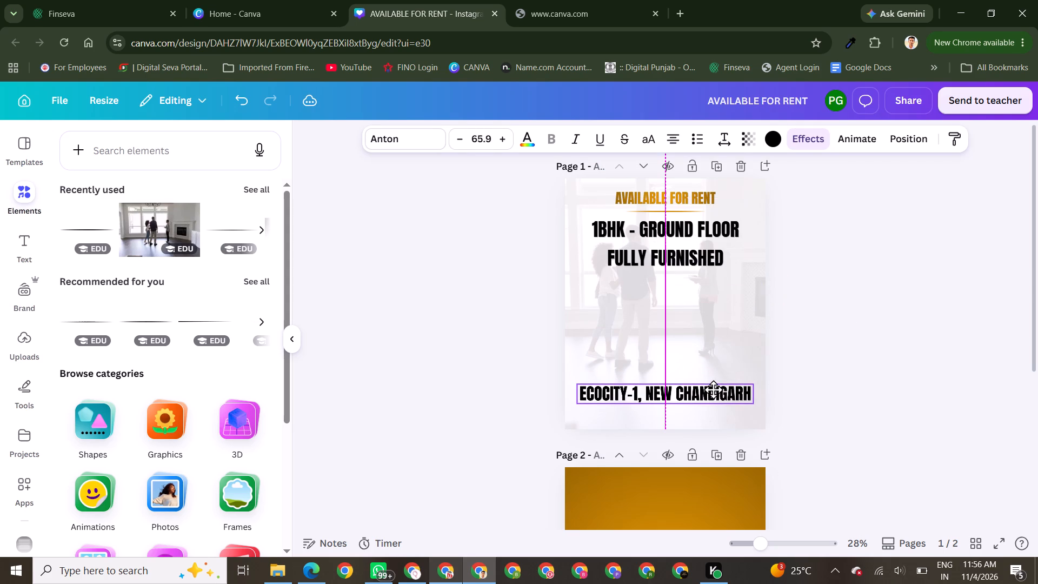
{"action": "left_click_drag", "start_coordinate": [713, 389], "coordinate": [709, 394]}
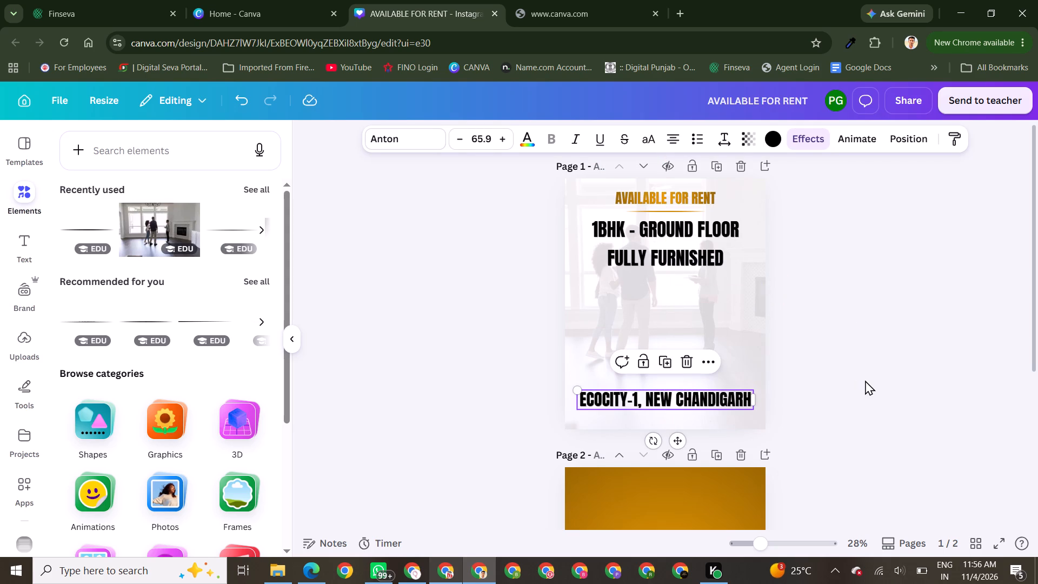
{"action": "triple_click", "coordinate": [865, 380]}
{"action": "left_click", "coordinate": [865, 380]}
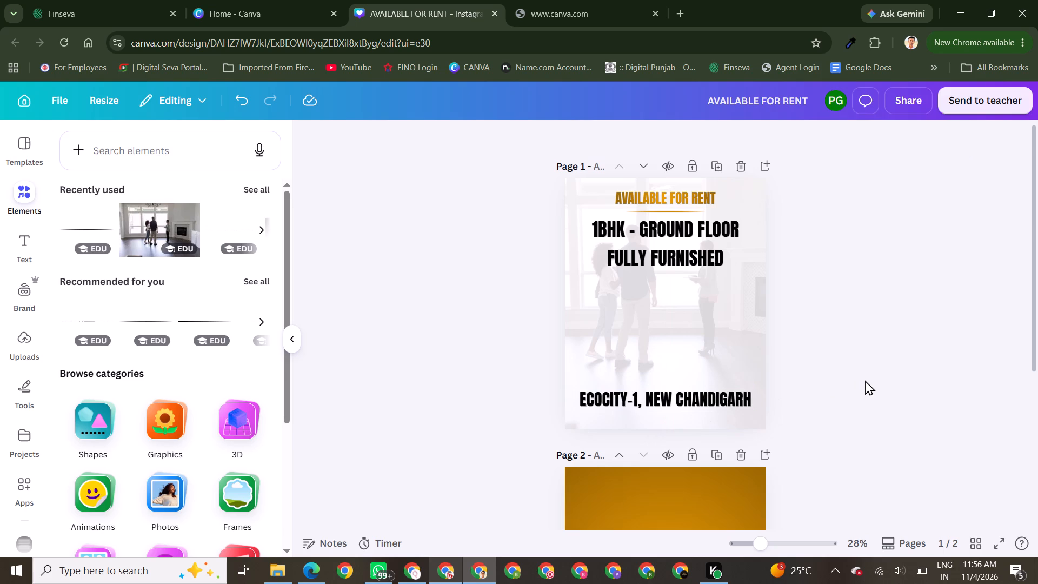
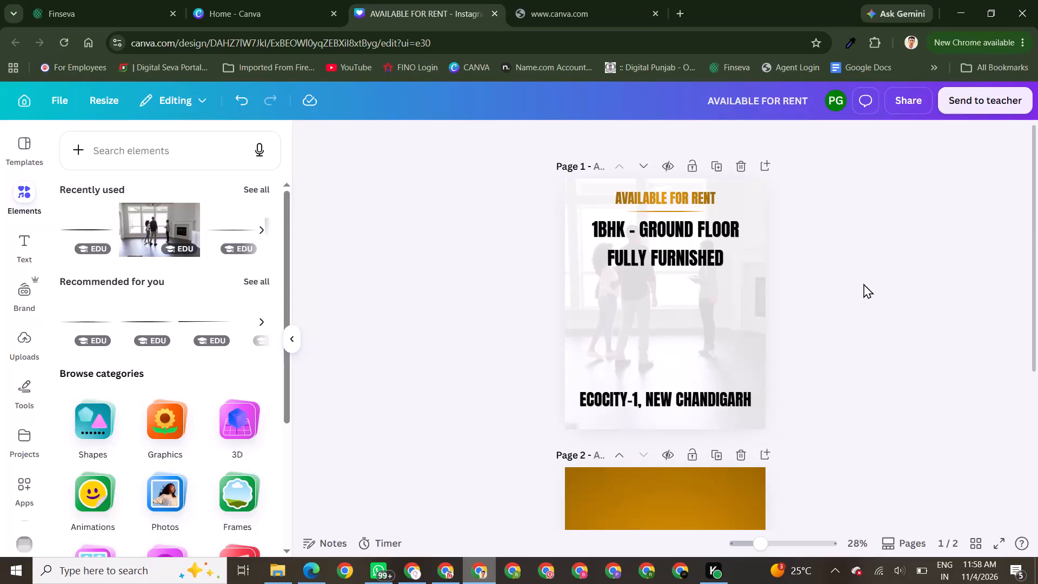
Duplicate the "FULLY FURNISHED" line directly below itself, centred, and replace the copy's text with "100 SQ. YARDS".
{"action": "left_click", "coordinate": [863, 283]}
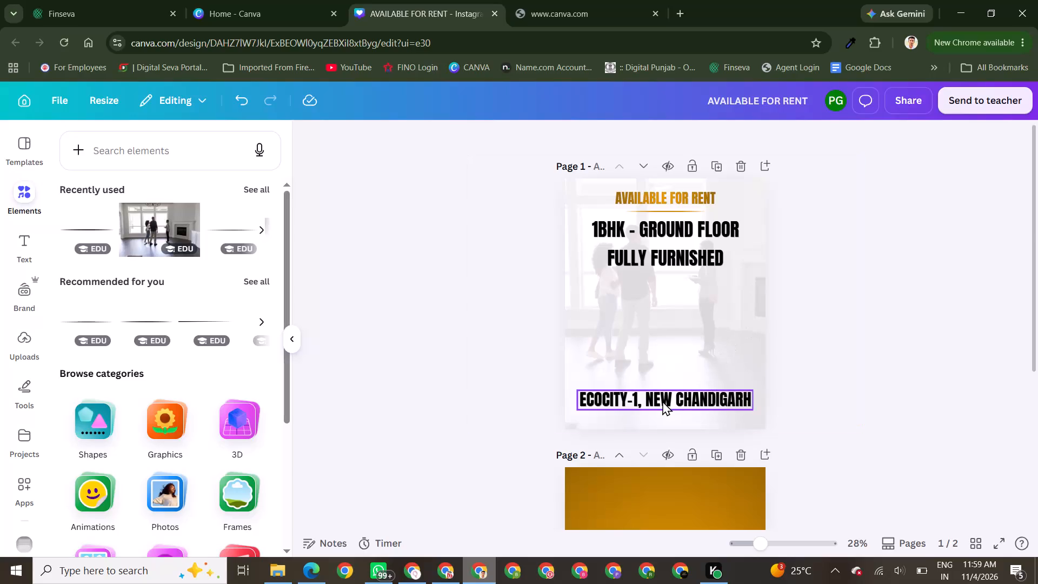
{"action": "left_click", "coordinate": [667, 267]}
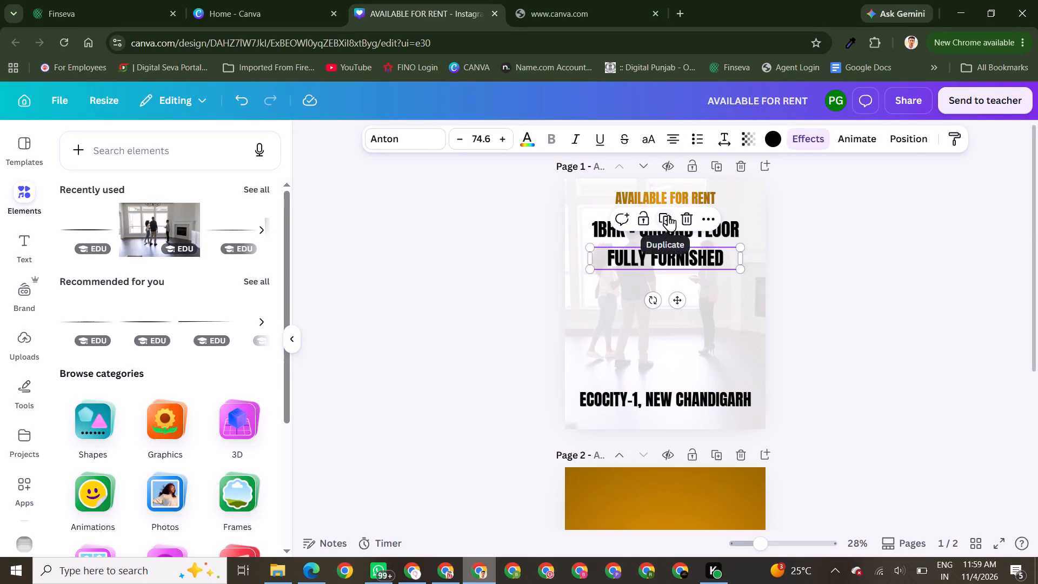
{"action": "left_click", "coordinate": [668, 215]}
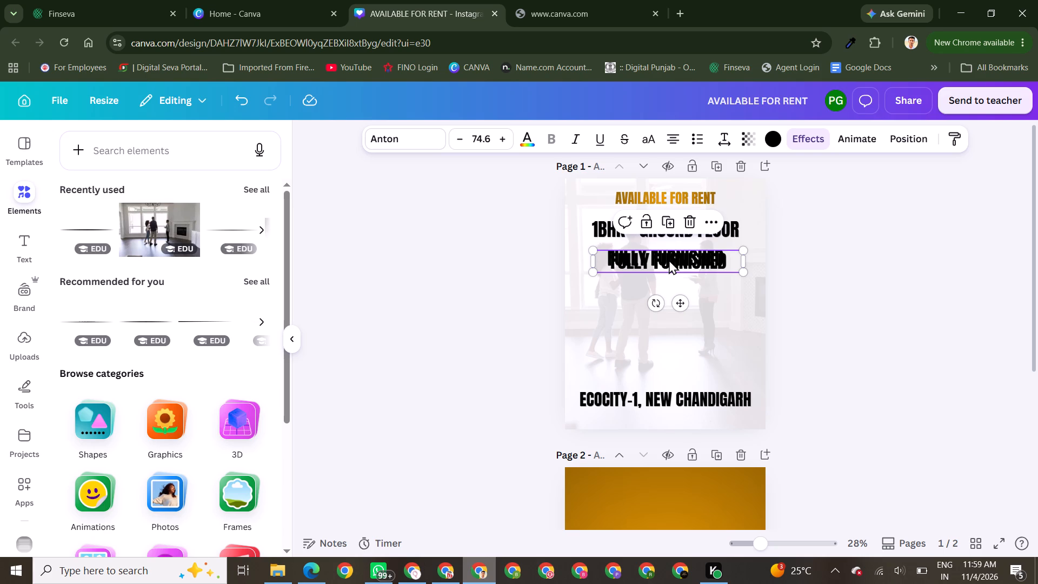
{"action": "left_click_drag", "start_coordinate": [669, 260], "coordinate": [666, 282]}
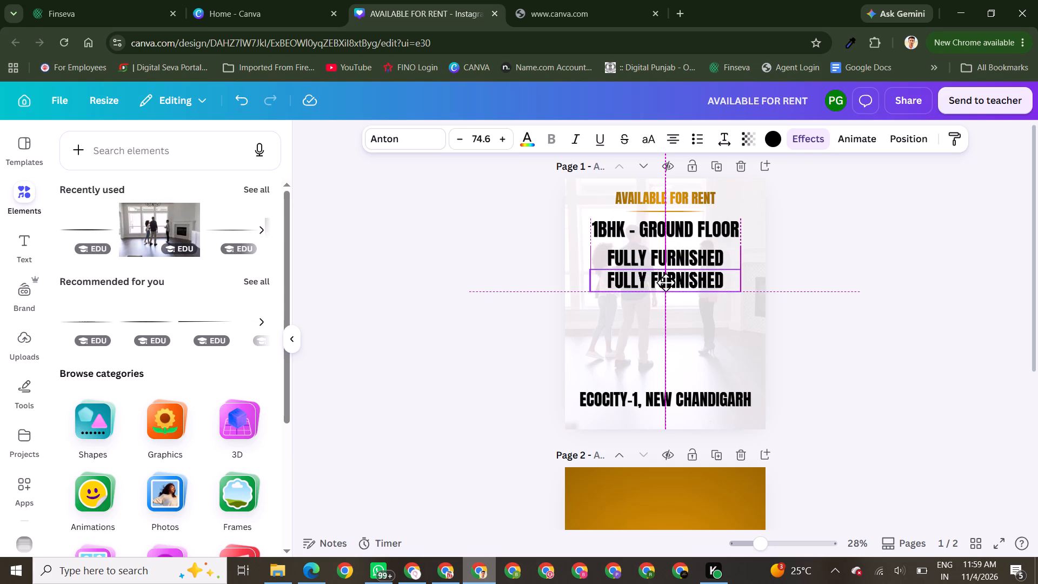
{"action": "left_click_drag", "start_coordinate": [666, 282], "coordinate": [666, 286]}
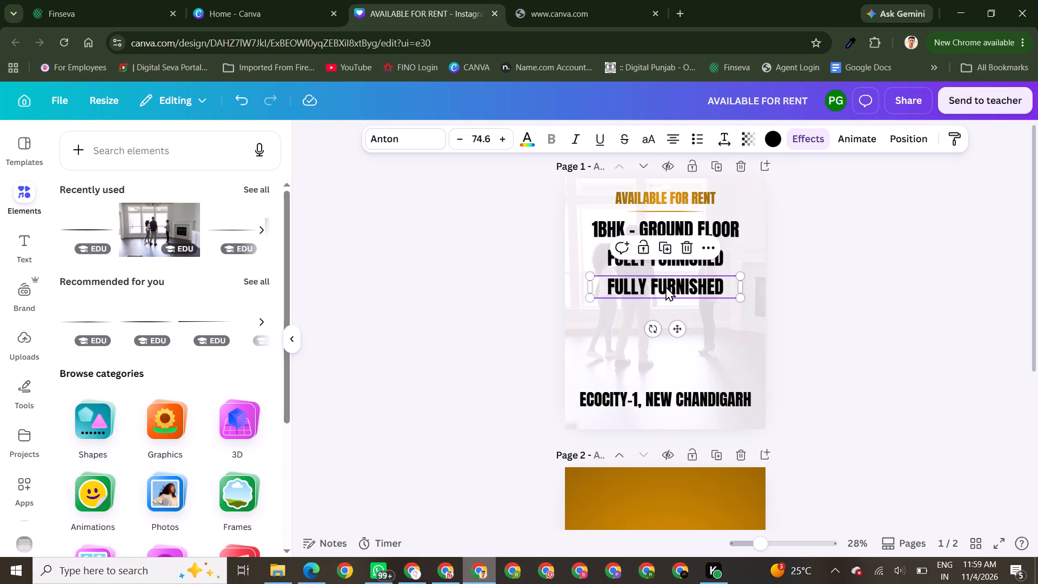
{"action": "left_click", "coordinate": [666, 286]}
{"action": "type", "text": "100"}
{"action": "key", "text": "space"}
{"action": "type", "text": "SQ. YARDS"}
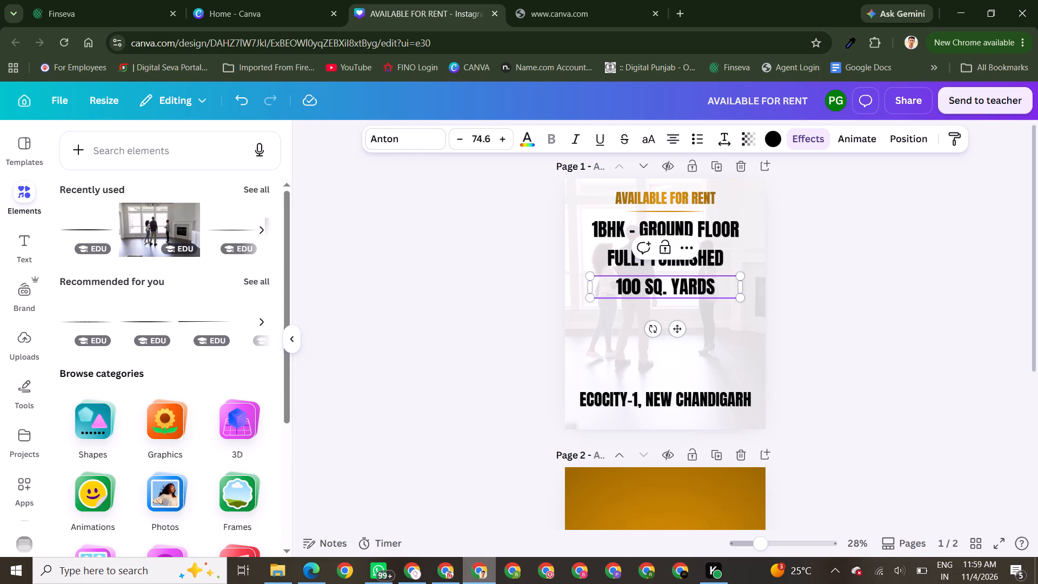
{"action": "left_click", "coordinate": [614, 287]}
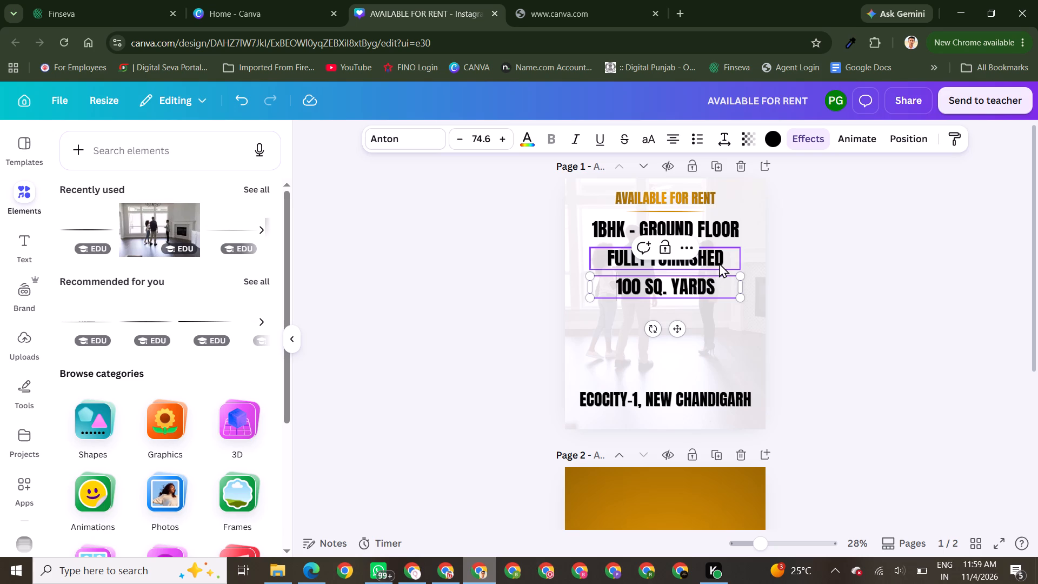
Extend the "FULLY FURNISHED" line to read "FULLY FURNISHED HOUSE", widen its text box to fit one line and recentre it on the page.
{"action": "left_click", "coordinate": [719, 263]}
{"action": "left_click", "coordinate": [731, 256]}
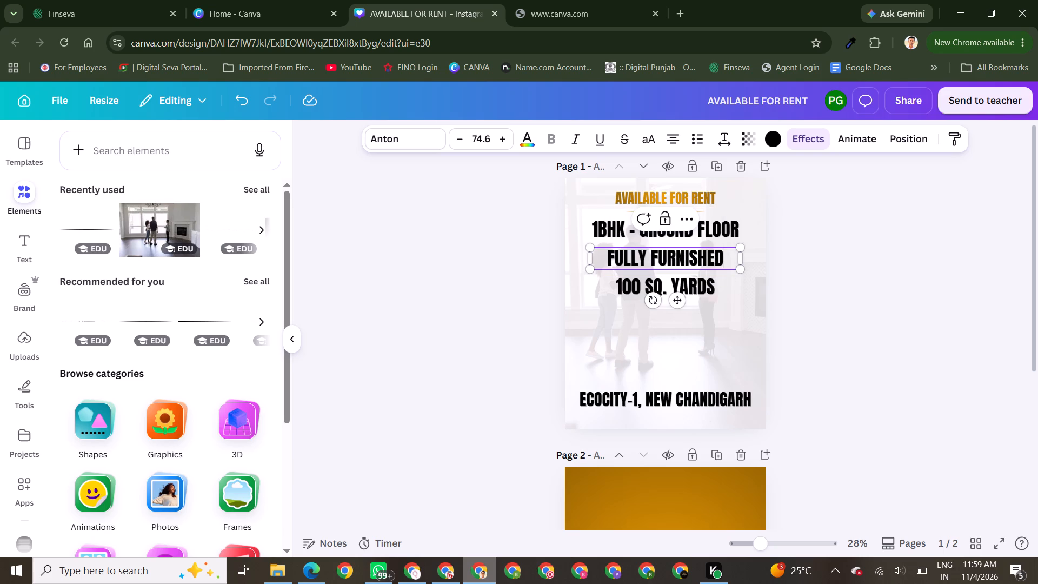
{"action": "key", "text": "space"}
{"action": "type", "text": "HOUSE"}
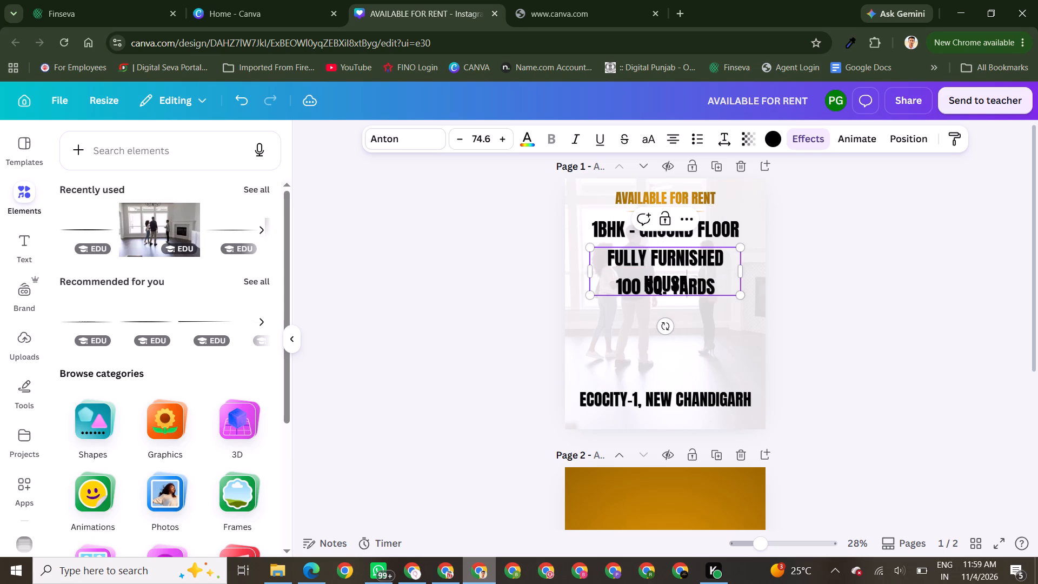
{"action": "left_click_drag", "start_coordinate": [742, 268], "coordinate": [763, 267]}
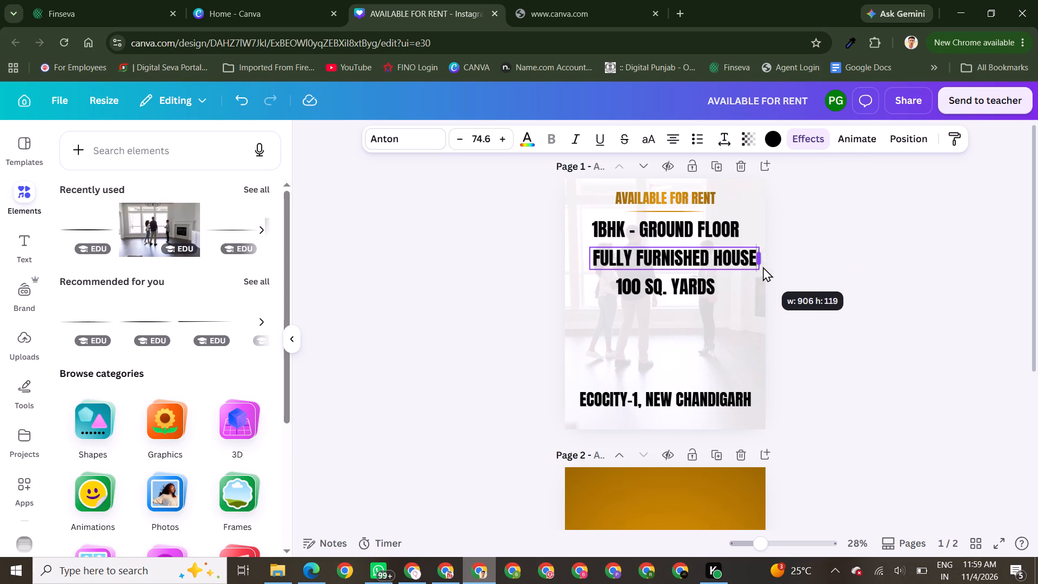
{"action": "left_click_drag", "start_coordinate": [763, 267], "coordinate": [763, 267]}
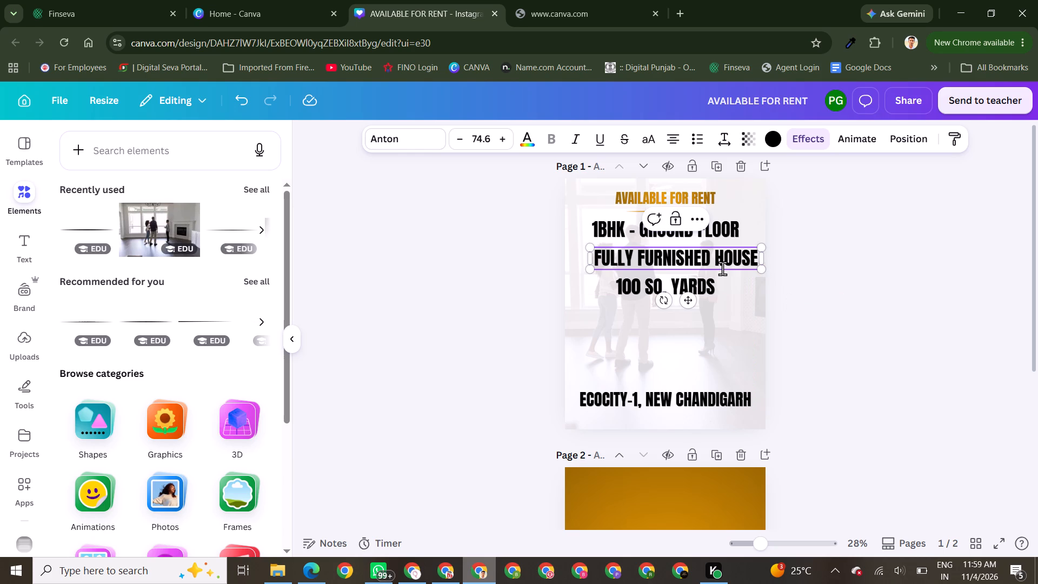
{"action": "left_click_drag", "start_coordinate": [722, 270], "coordinate": [712, 270]}
Add "IN" before "100 SQ. YARDS" so the line reads "IN 100 SQ. YARDS".
{"action": "left_click", "coordinate": [703, 284]}
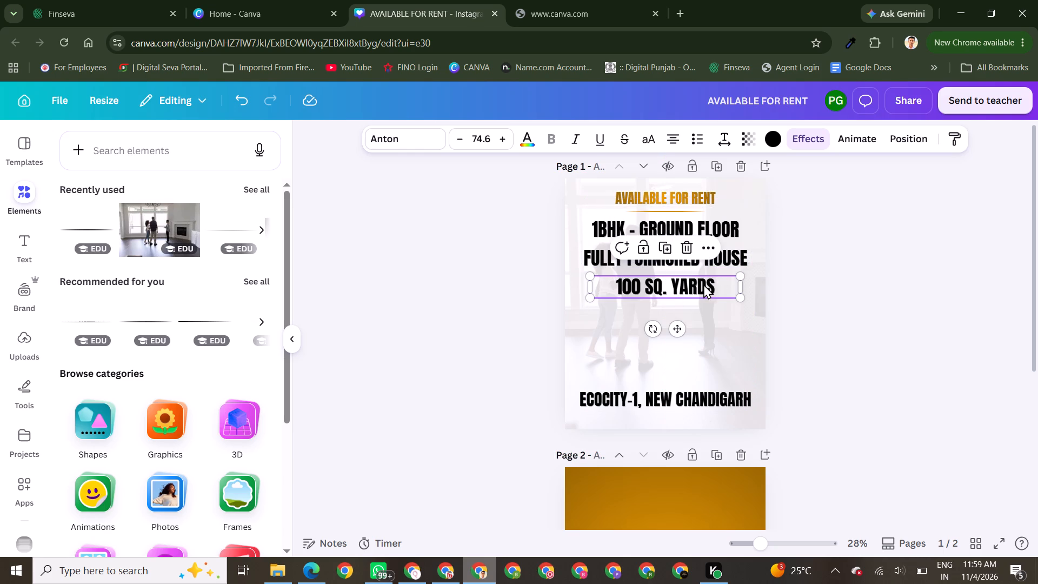
{"action": "left_click", "coordinate": [600, 286]}
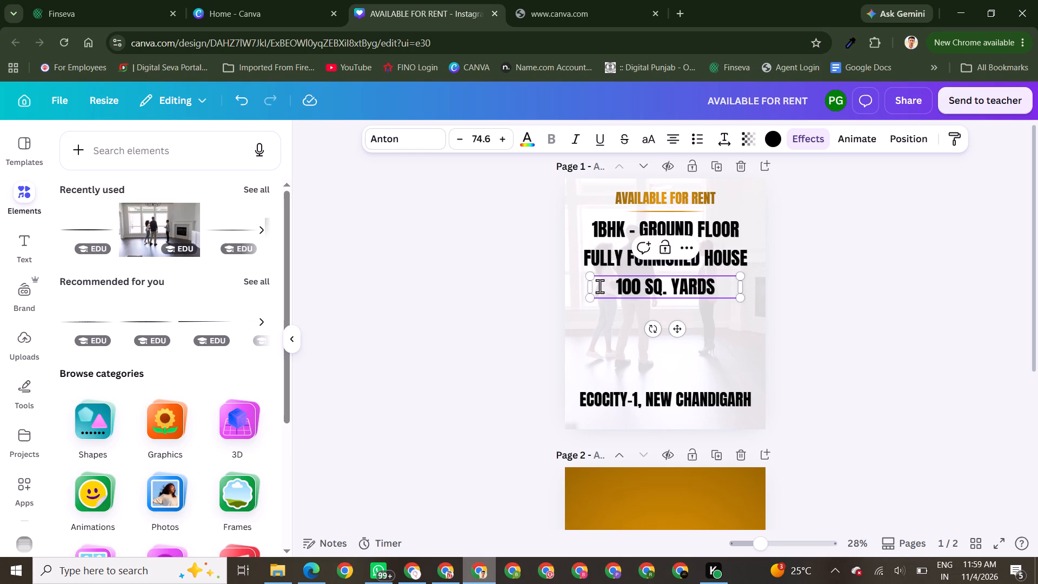
{"action": "type", "text": "IN"}
{"action": "key", "text": "space"}
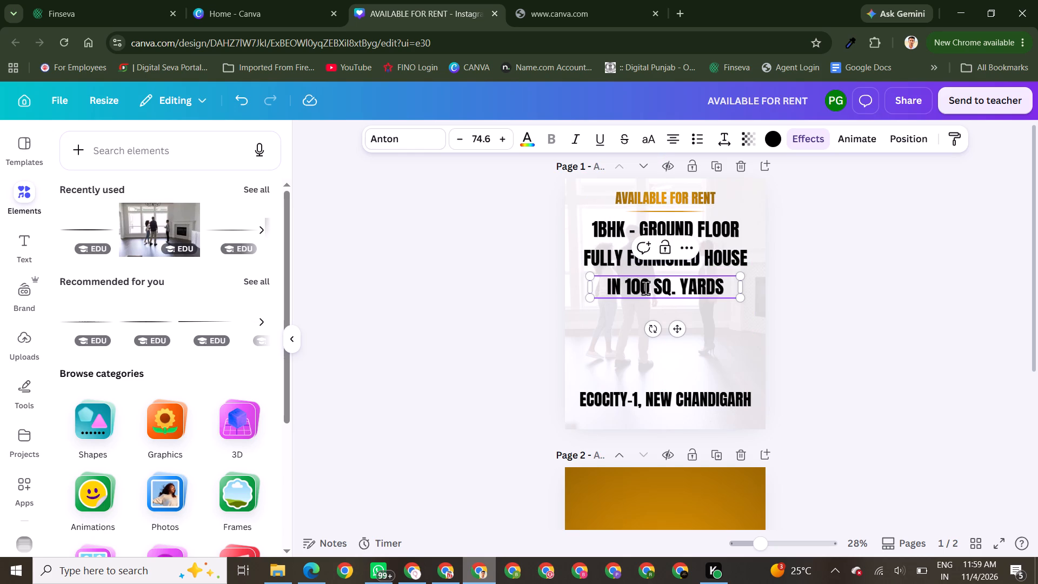
{"action": "left_click", "coordinate": [729, 290]}
{"action": "left_click", "coordinate": [843, 290]}
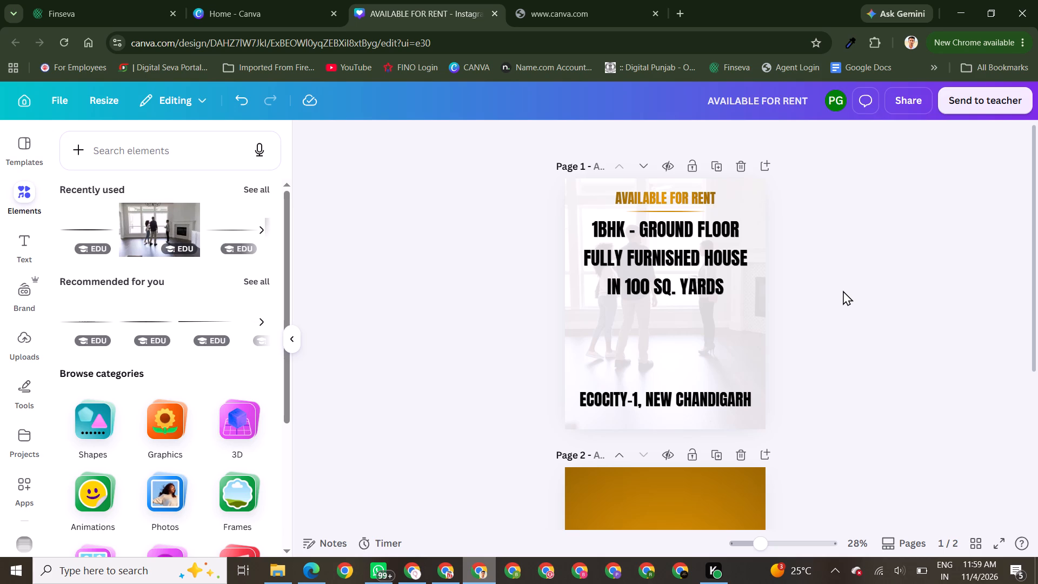
Move the "ECOCITY-1, NEW CHANDIGARH" line up to sit centred directly below "IN 100 SQ. YARDS".
{"action": "left_click_drag", "start_coordinate": [669, 397], "coordinate": [669, 315]}
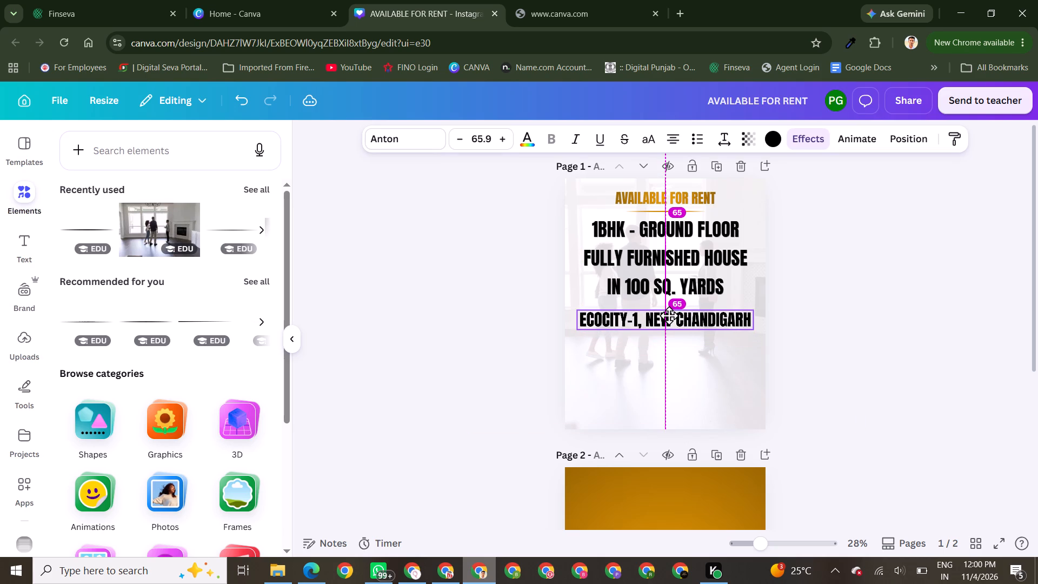
{"action": "left_click_drag", "start_coordinate": [669, 315], "coordinate": [669, 313]}
{"action": "triple_click", "coordinate": [822, 353]}
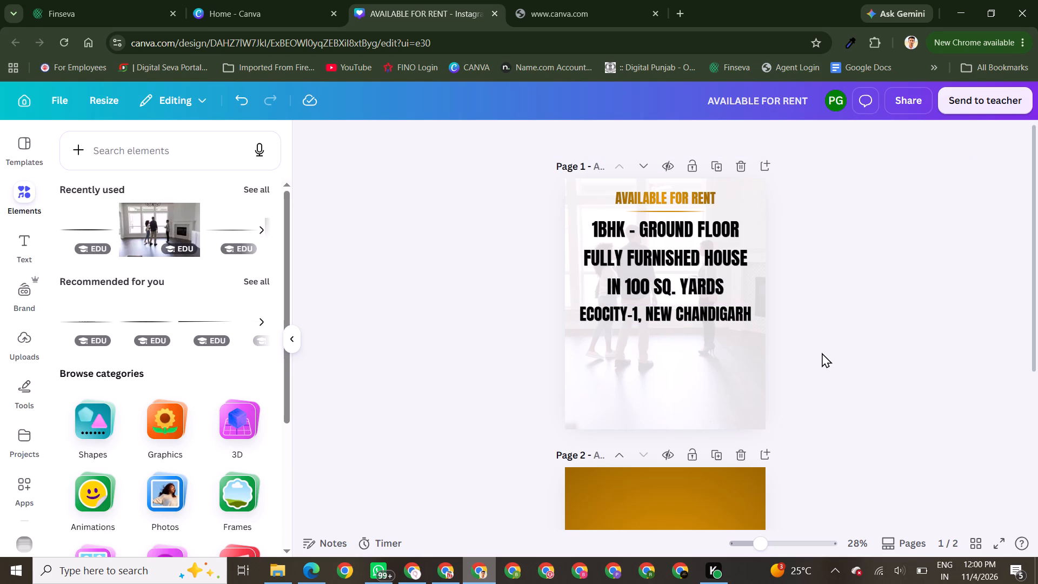
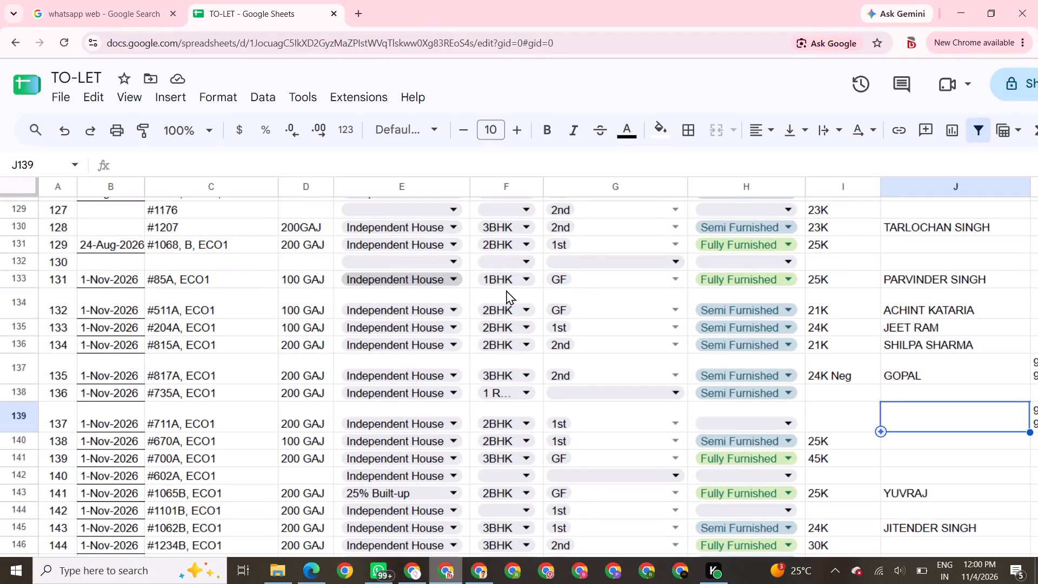
Review the fully furnished ground-floor 1BHK listing's details in the TO-LET spreadsheet, and return to the Canva design.
{"action": "scroll", "coordinate": [632, 282], "scroll_direction": "left", "scroll_amount": 2}
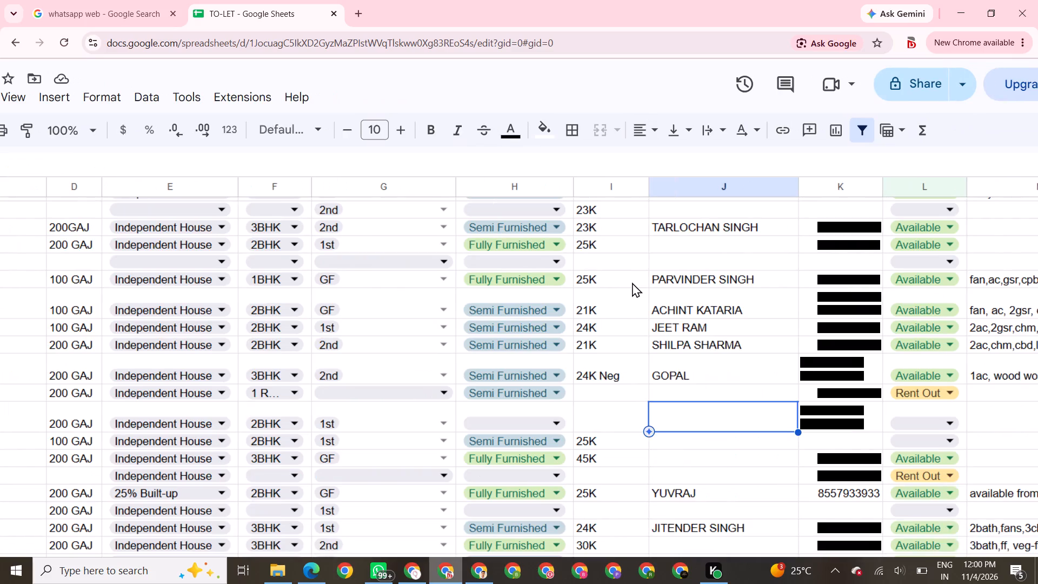
{"action": "scroll", "coordinate": [632, 282], "scroll_direction": "left", "scroll_amount": 2}
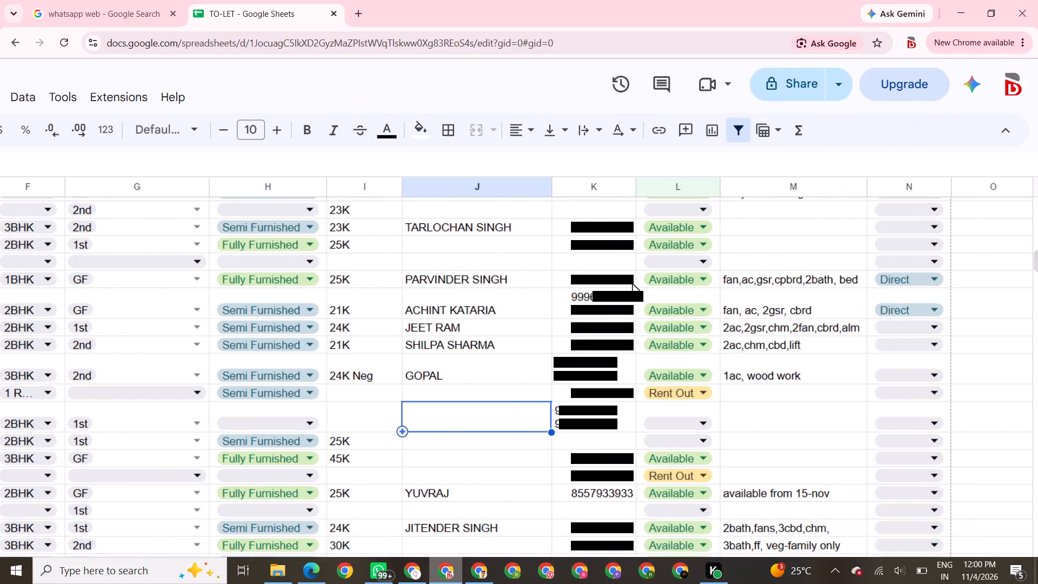
{"action": "scroll", "coordinate": [632, 282], "scroll_direction": "right", "scroll_amount": 2}
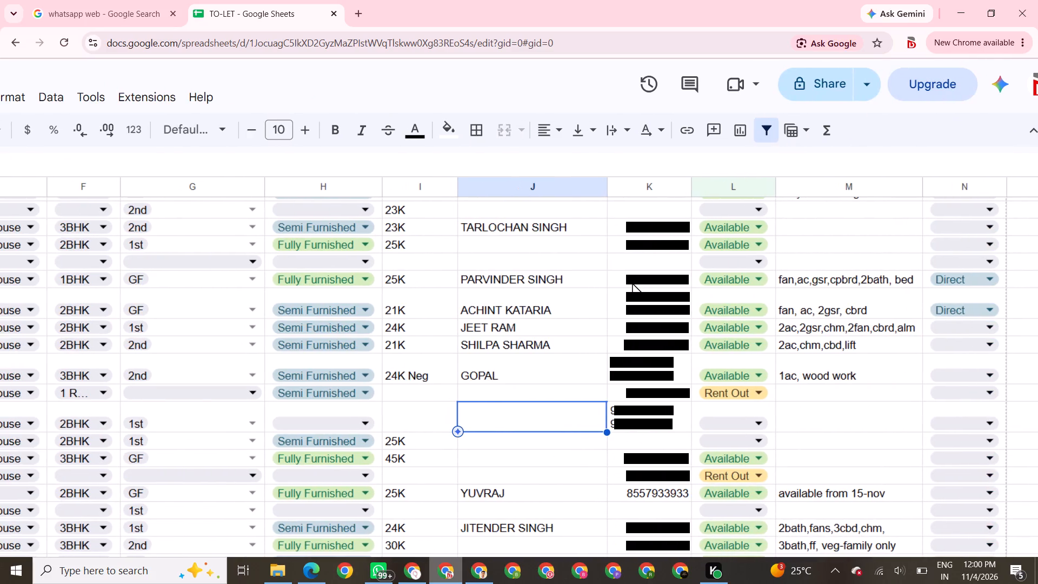
{"action": "scroll", "coordinate": [632, 282], "scroll_direction": "right", "scroll_amount": 6}
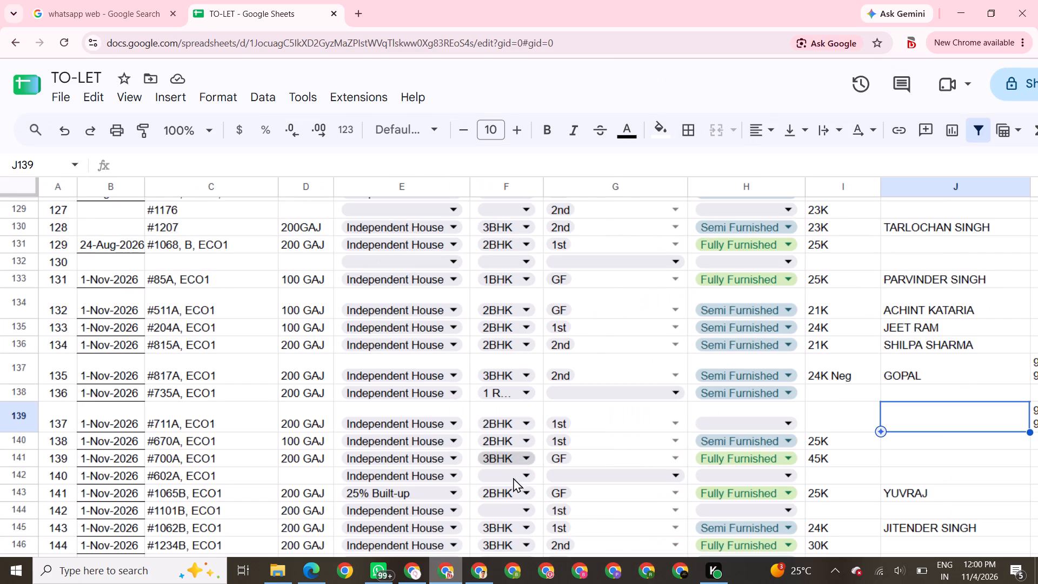
{"action": "left_click", "coordinate": [471, 575]}
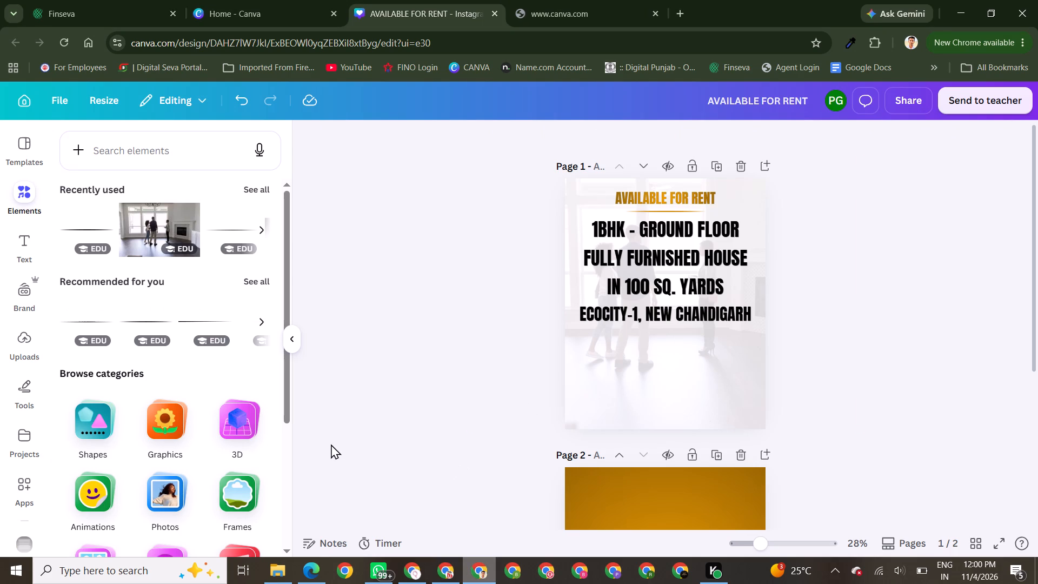
{"action": "left_click", "coordinate": [467, 410]}
Duplicate the "AVAILABLE FOR RENT" heading below the "ECOCITY-1, NEW CHANDIGARH" line and replace the copy's text with "TRINETRAM BUILDERS & PROPERTY CONSULTANT".
{"action": "left_click", "coordinate": [687, 197]}
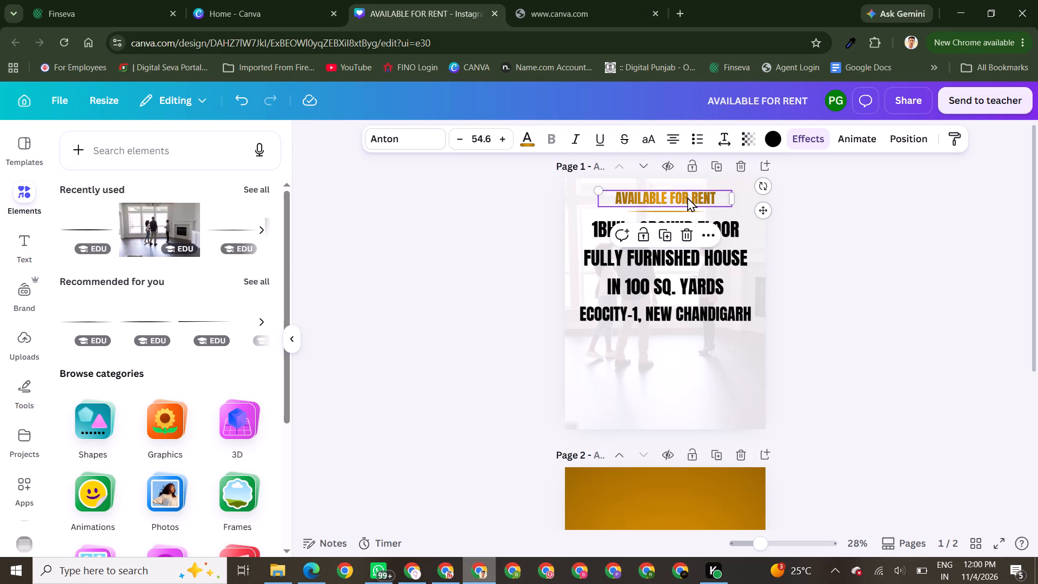
{"action": "left_click", "coordinate": [662, 240]}
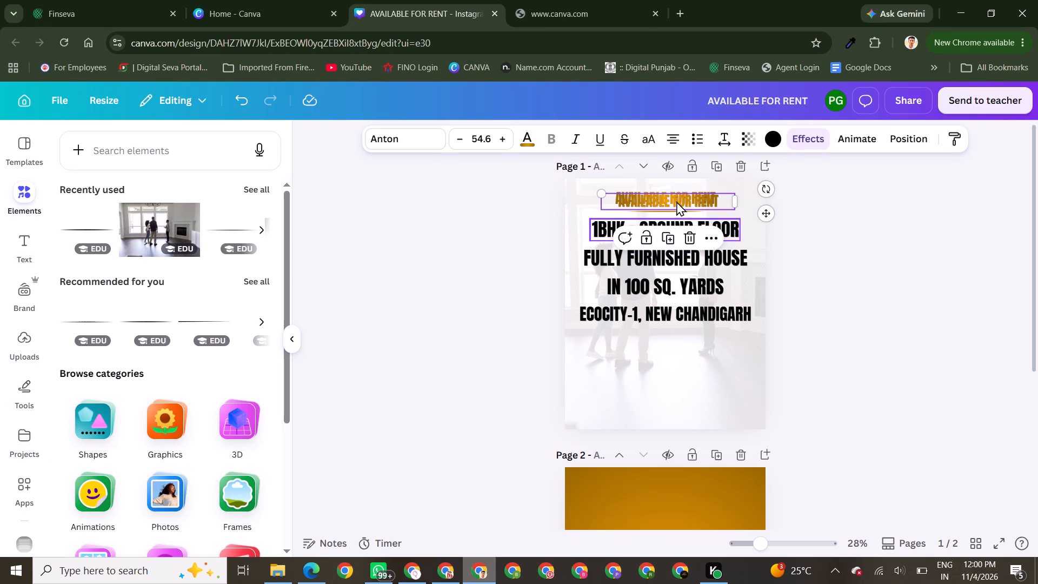
{"action": "left_click_drag", "start_coordinate": [676, 201], "coordinate": [670, 367]}
{"action": "left_click", "coordinate": [670, 367]}
{"action": "type", "text": "TR"}
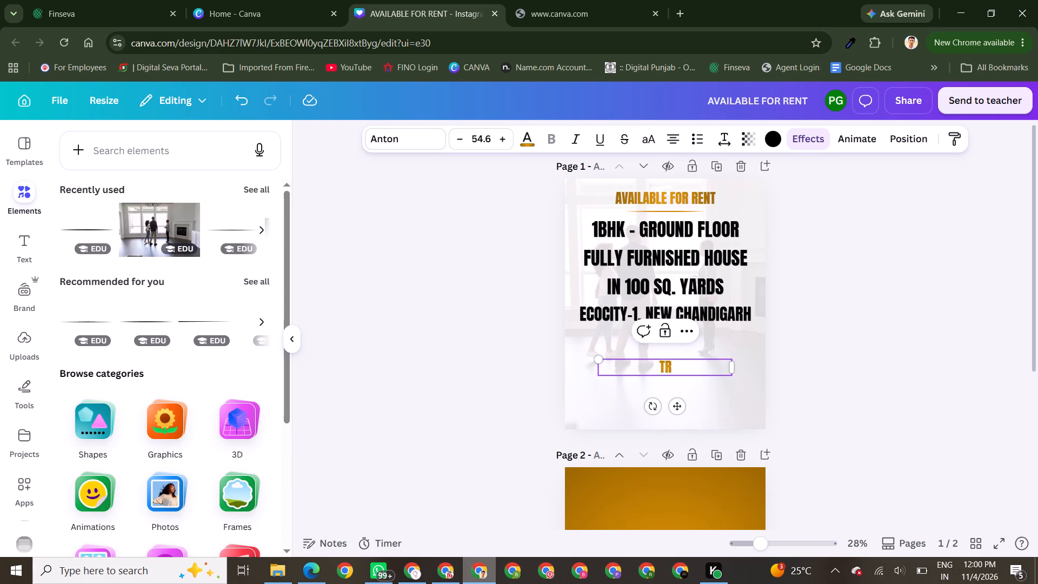
{"action": "type", "text": "INE"}
{"action": "type", "text": "TRAM"}
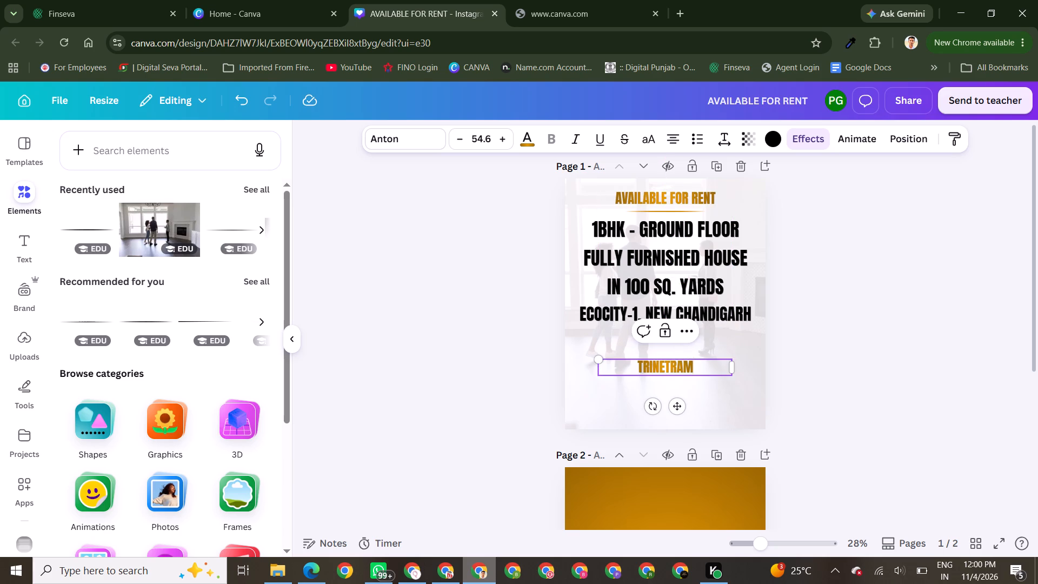
{"action": "key", "text": "space"}
{"action": "type", "text": "BUILDERS &"}
{"action": "key", "text": "space"}
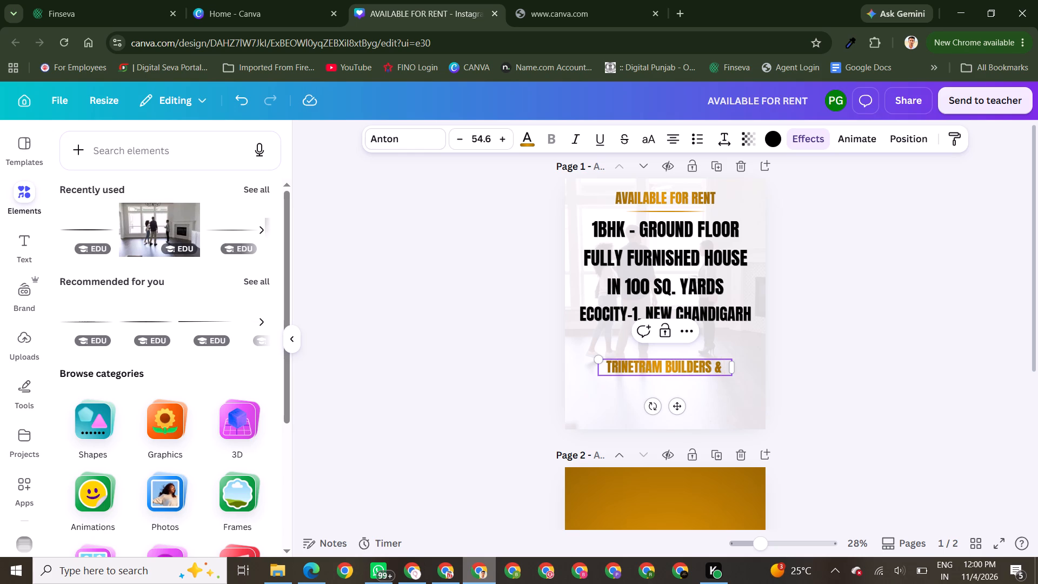
{"action": "type", "text": "PROPERTY"}
{"action": "key", "text": "space"}
{"action": "type", "text": "CON"}
{"action": "type", "text": "SULTANT"}
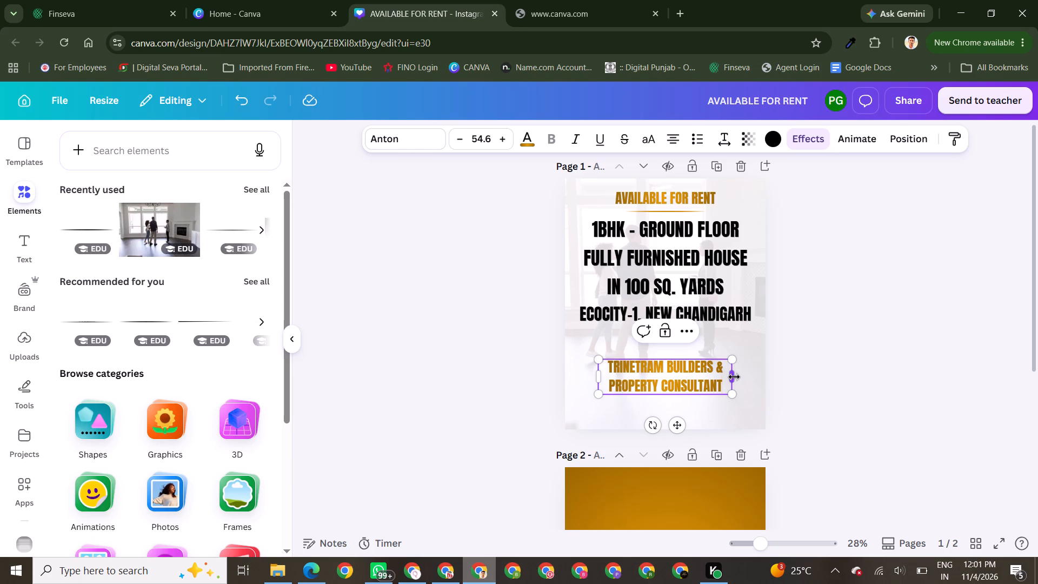
Fit the "TRINETRAM BUILDERS & PROPERTY CONSULTANT" text on one line, scale it down to about size 39.7 and centre it on the page.
{"action": "left_click_drag", "start_coordinate": [734, 377], "coordinate": [839, 371]}
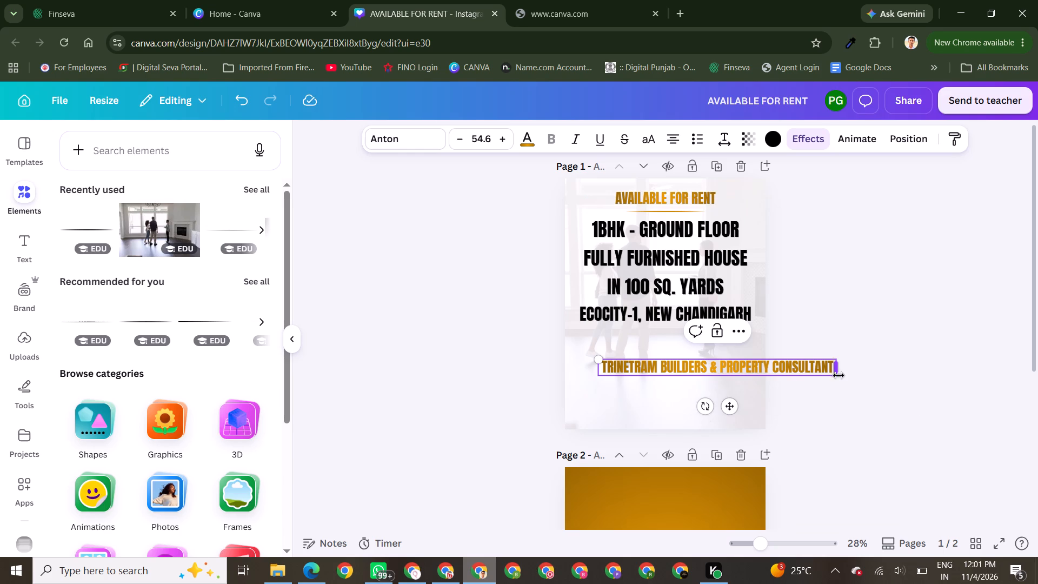
{"action": "left_click_drag", "start_coordinate": [839, 376], "coordinate": [772, 363]}
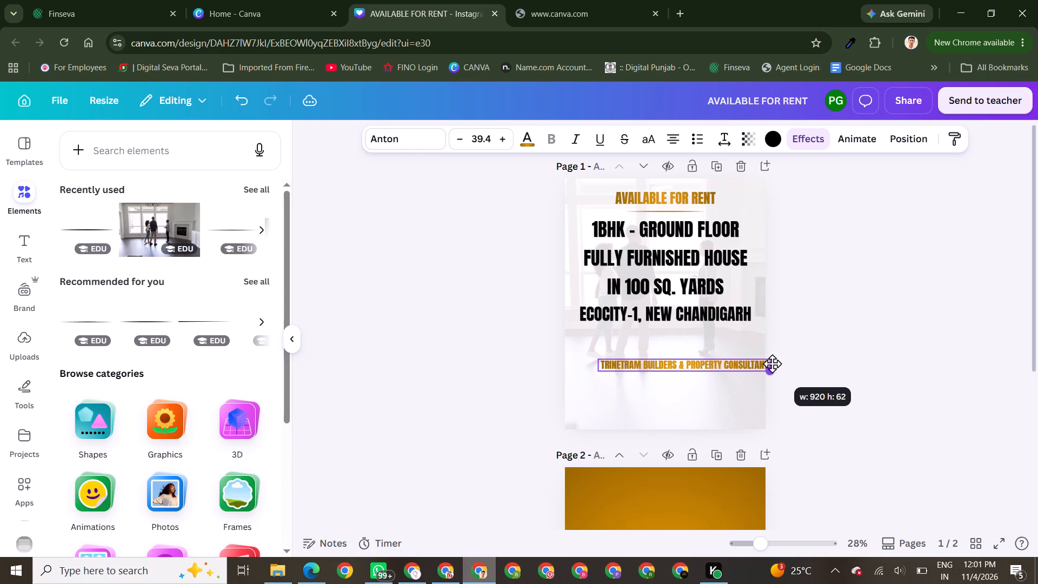
{"action": "left_click_drag", "start_coordinate": [772, 363], "coordinate": [799, 372]}
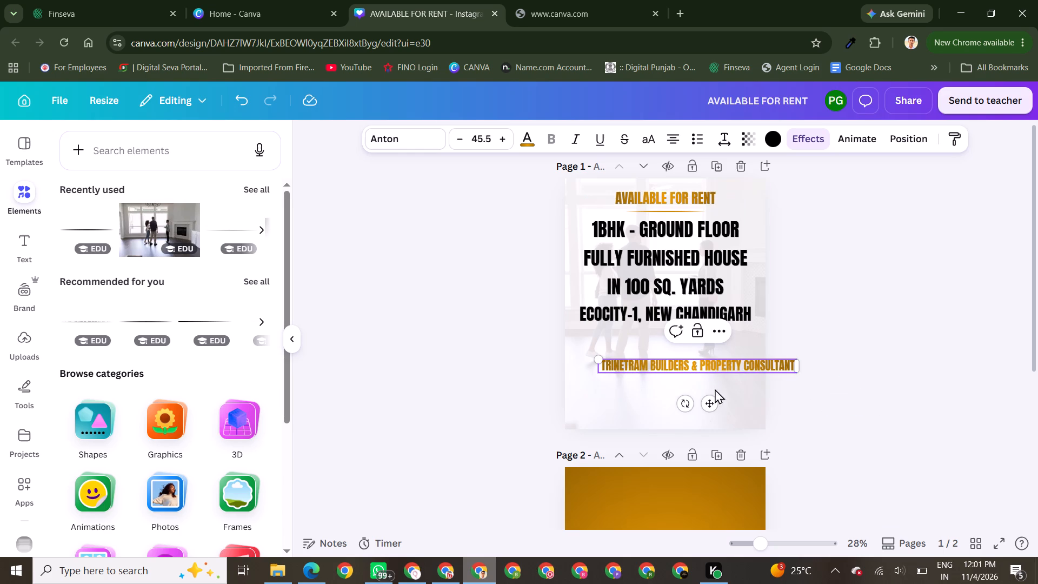
{"action": "left_click_drag", "start_coordinate": [708, 402], "coordinate": [679, 410]}
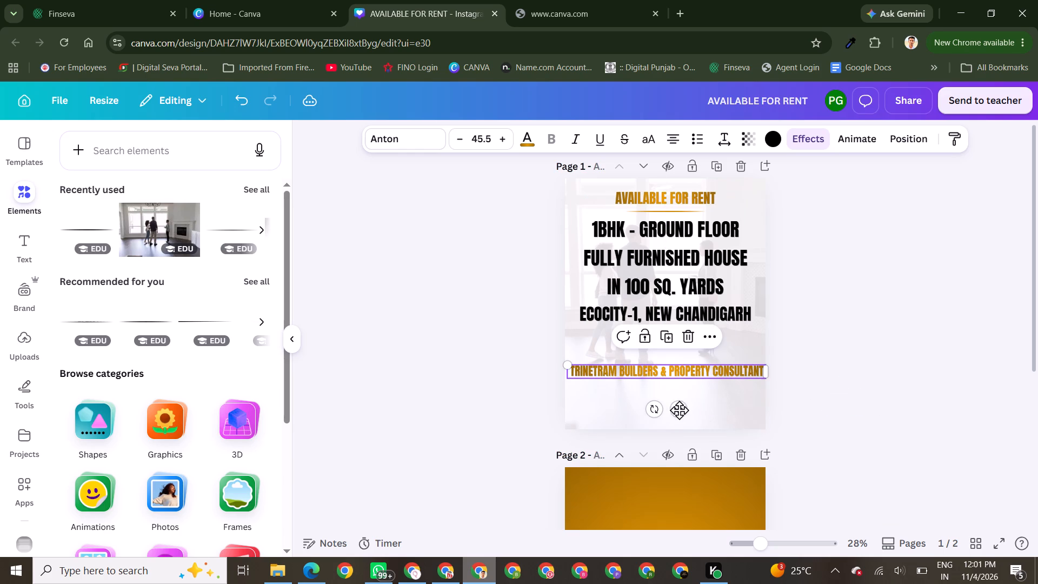
{"action": "left_click_drag", "start_coordinate": [766, 381], "coordinate": [743, 372]}
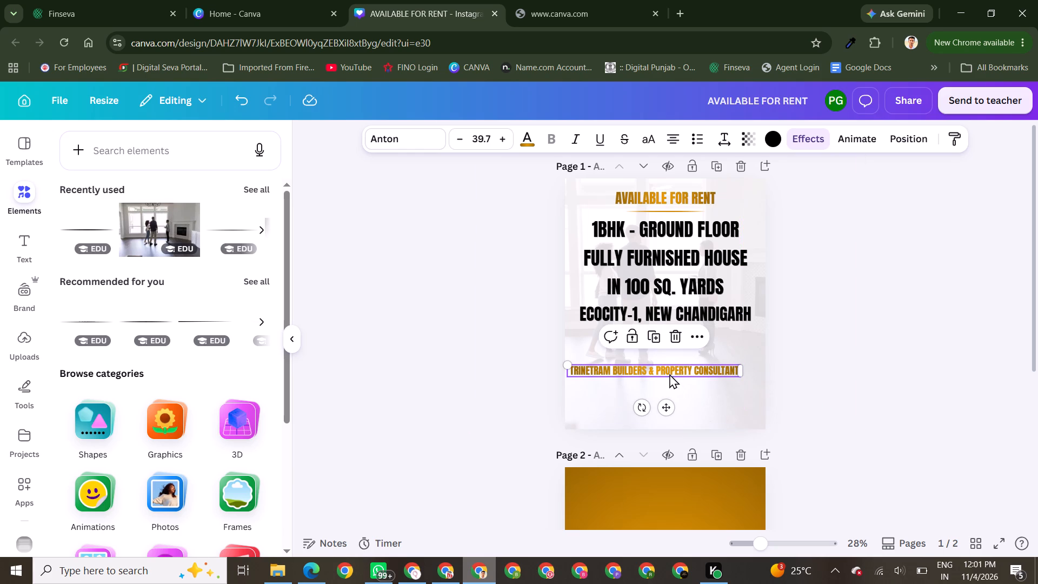
{"action": "left_click_drag", "start_coordinate": [669, 372], "coordinate": [677, 372]}
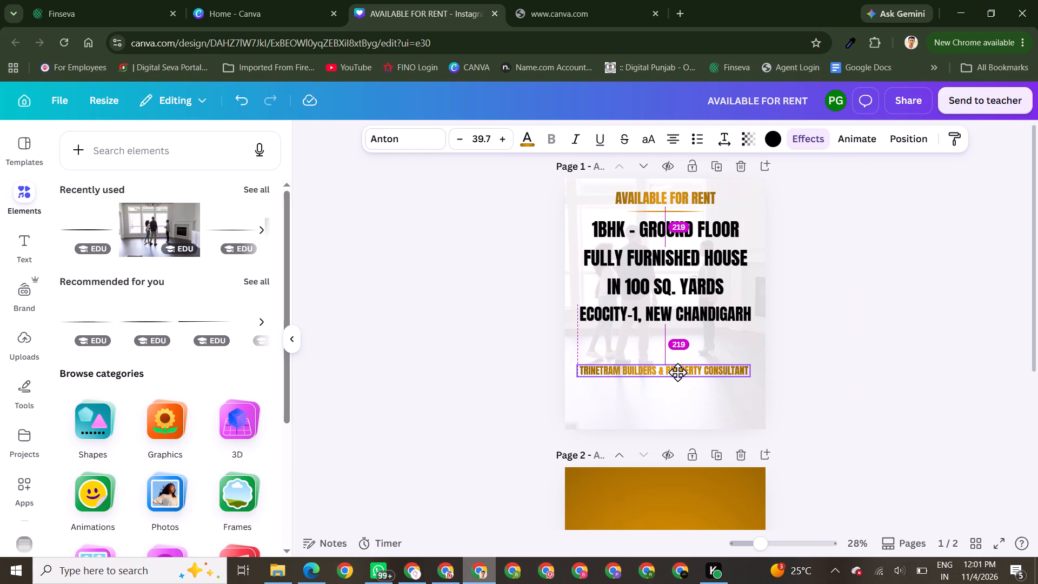
{"action": "left_click_drag", "start_coordinate": [677, 372], "coordinate": [681, 372]}
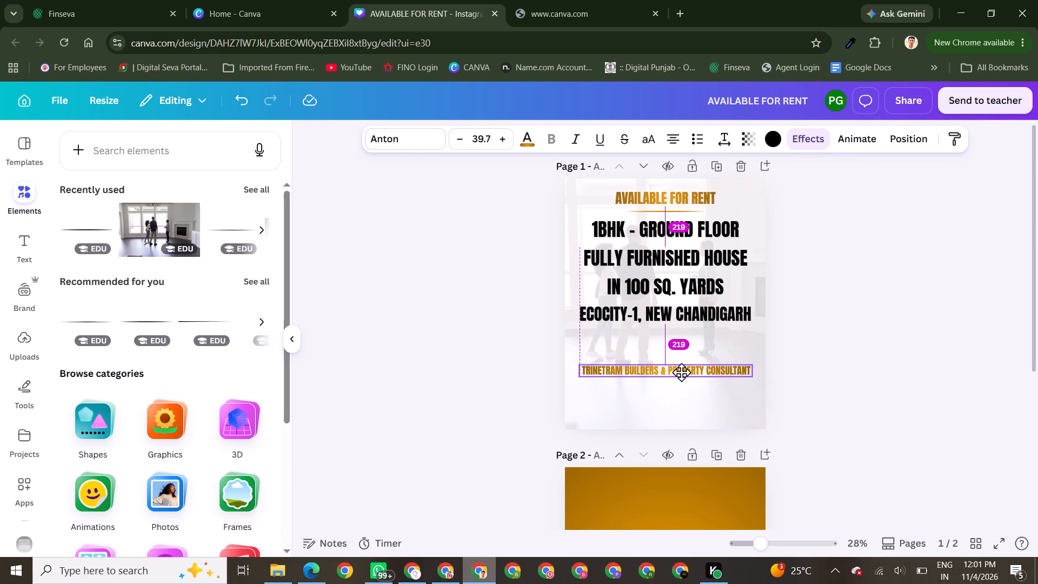
{"action": "left_click_drag", "start_coordinate": [681, 372], "coordinate": [680, 373]}
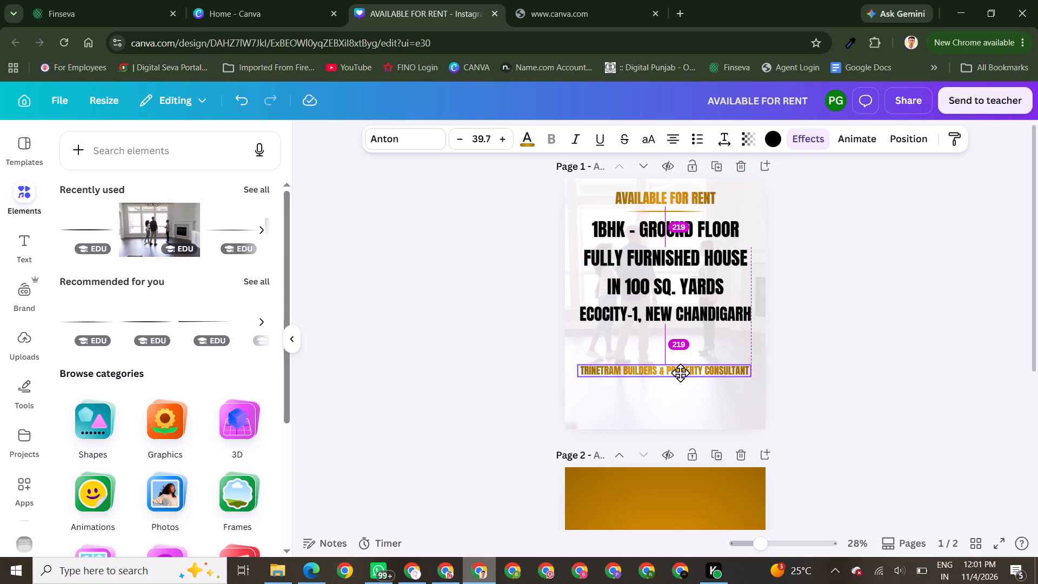
{"action": "left_click_drag", "start_coordinate": [680, 373], "coordinate": [681, 373]}
{"action": "triple_click", "coordinate": [822, 375]}
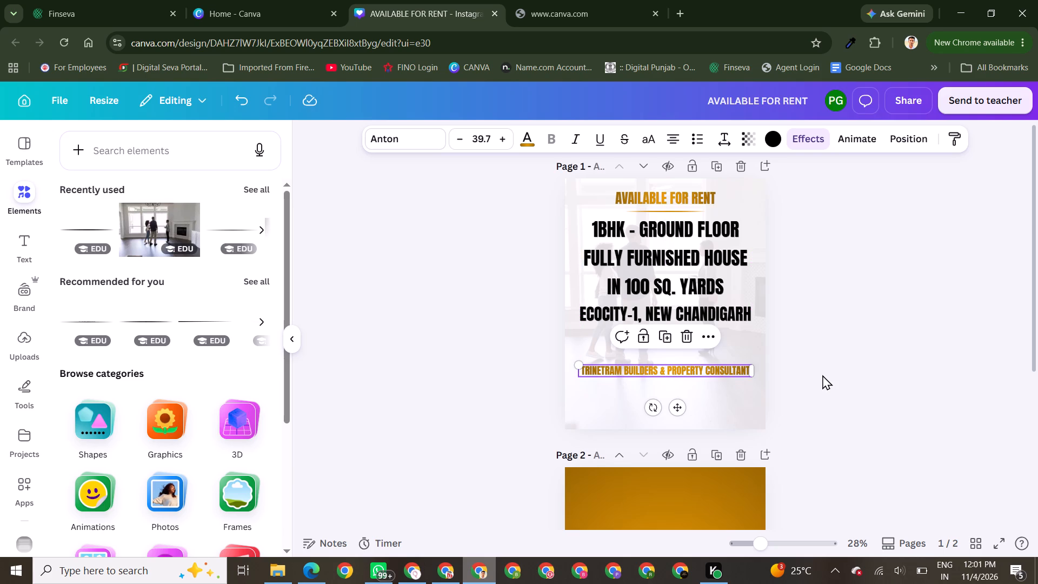
Duplicate the "TRINETRAM BUILDERS & PROPERTY CONSULTANT" line and place the copy centred directly below the original on page 1.
{"action": "left_click", "coordinate": [822, 375]}
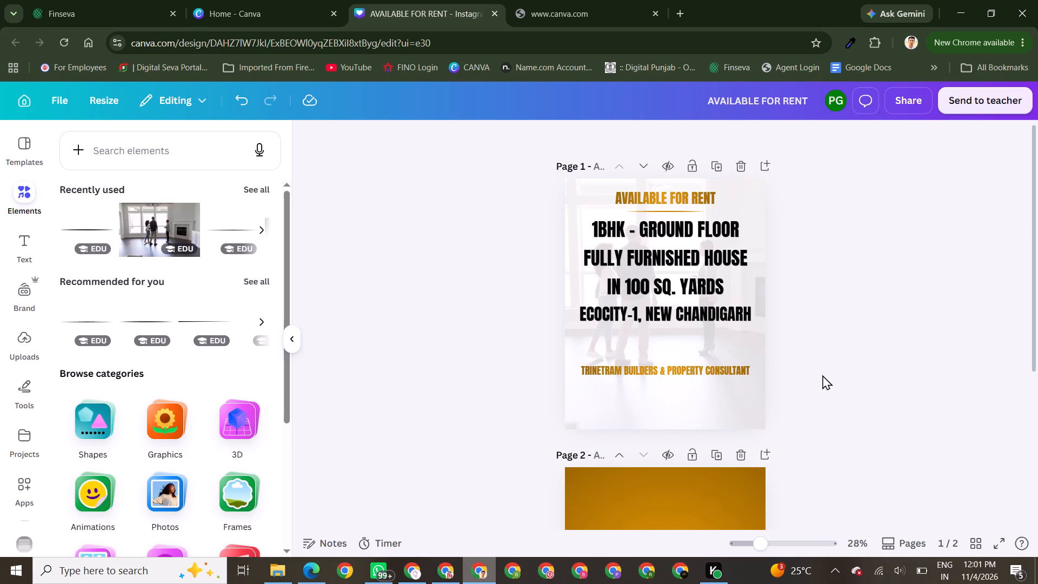
{"action": "left_click", "coordinate": [727, 364]}
{"action": "left_click", "coordinate": [669, 335]}
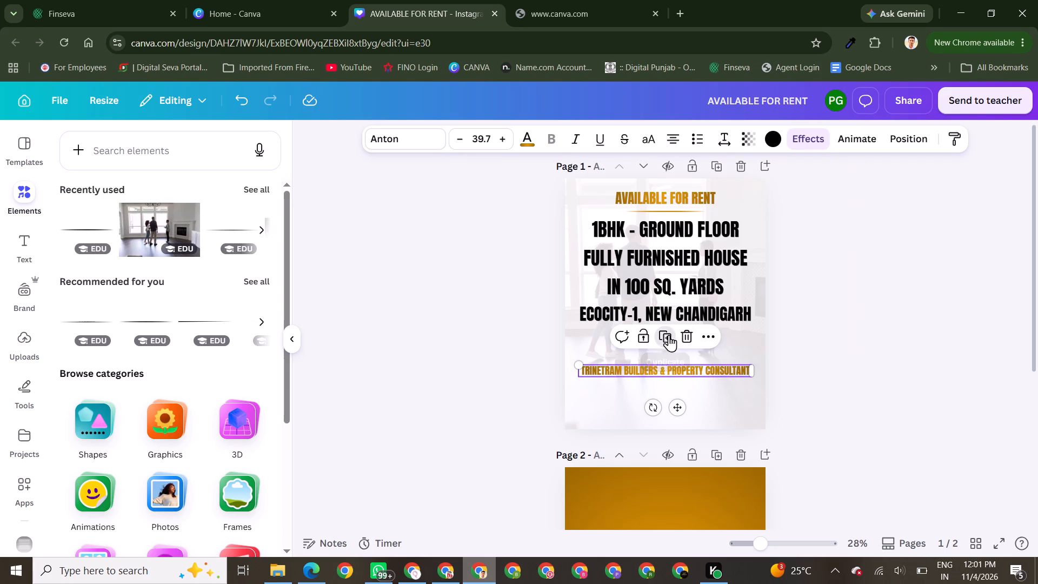
{"action": "left_click_drag", "start_coordinate": [667, 373], "coordinate": [664, 383]}
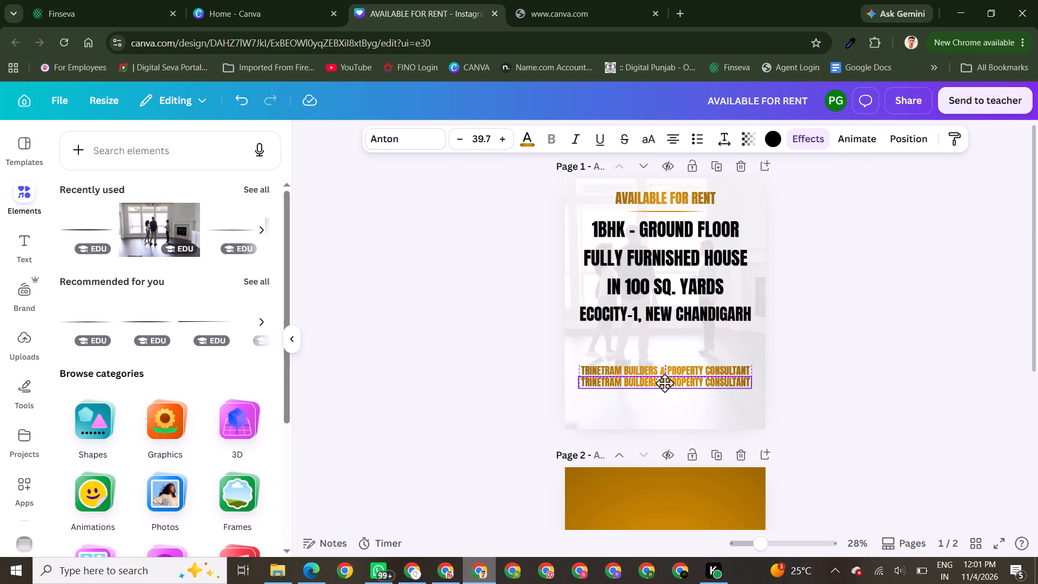
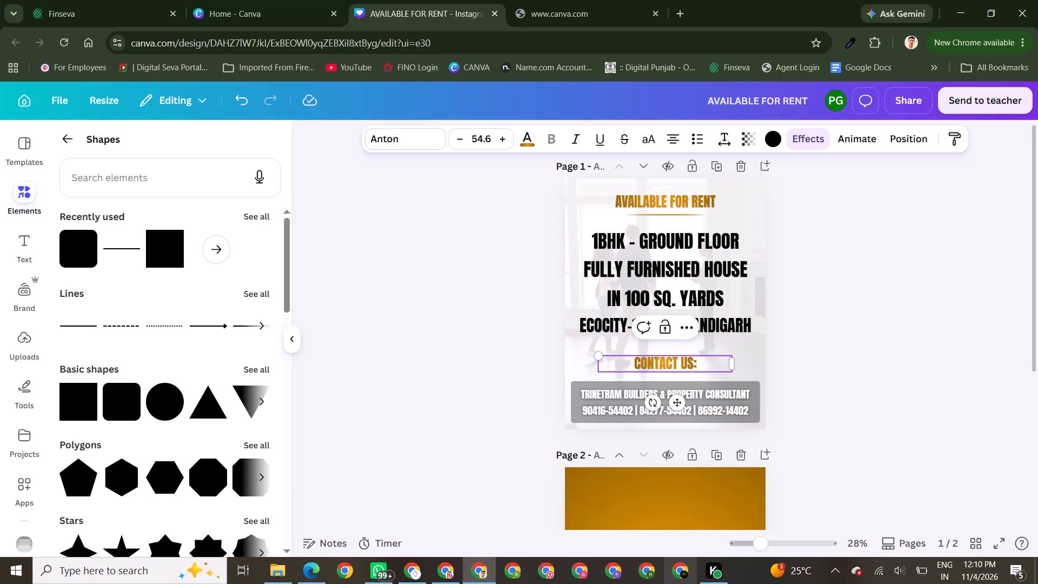
Remove the trailing colon from the "CONTACT US" heading on page 1.
{"action": "key", "text": "BackSpace"}
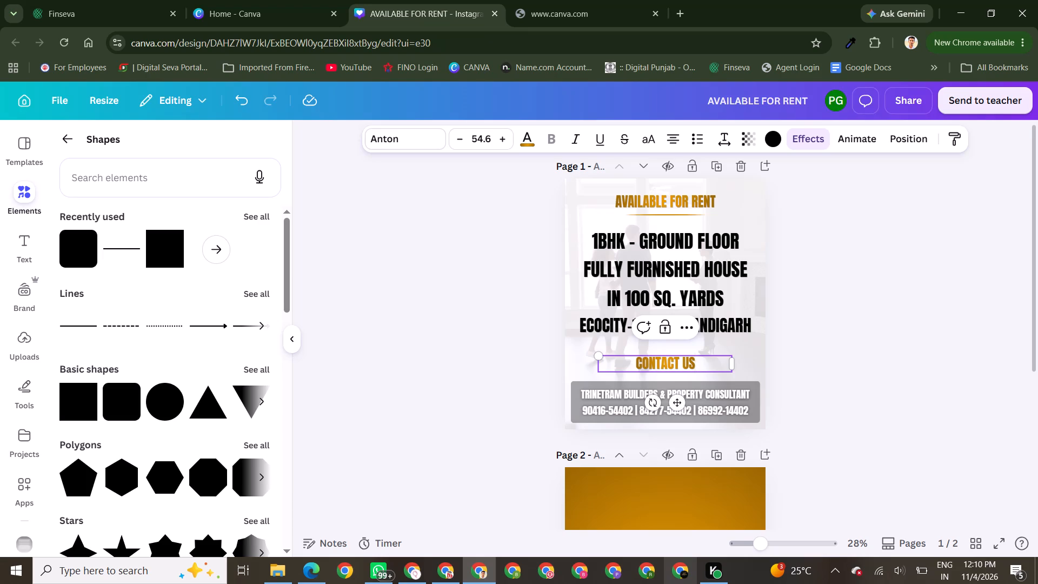
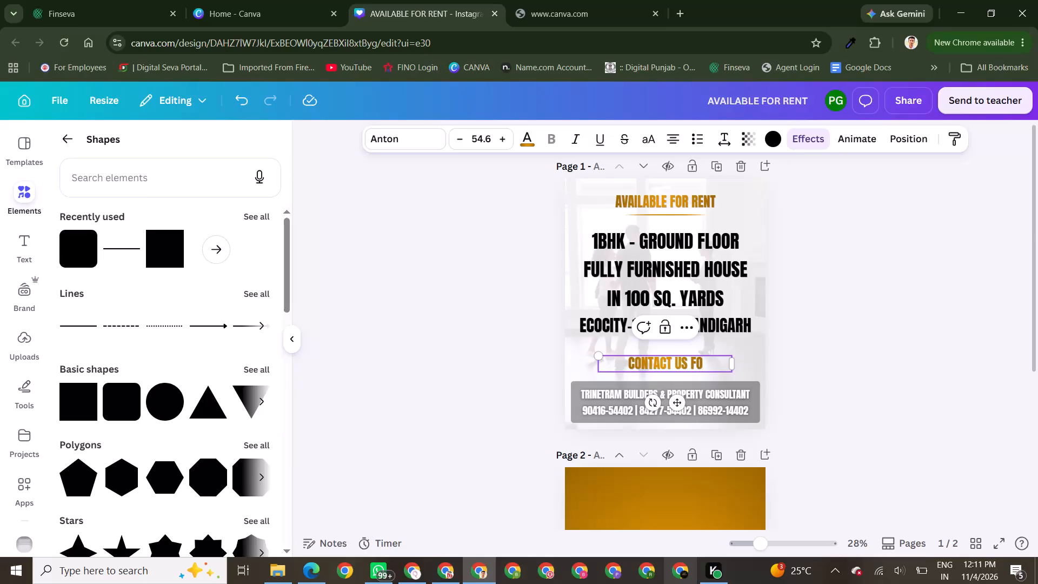
Complete the gold contact line as "CONTACT US FOR MORE DETAILS" and widen its text box so it fits on one line.
{"action": "type", "text": "MORE"}
{"action": "key", "text": "space"}
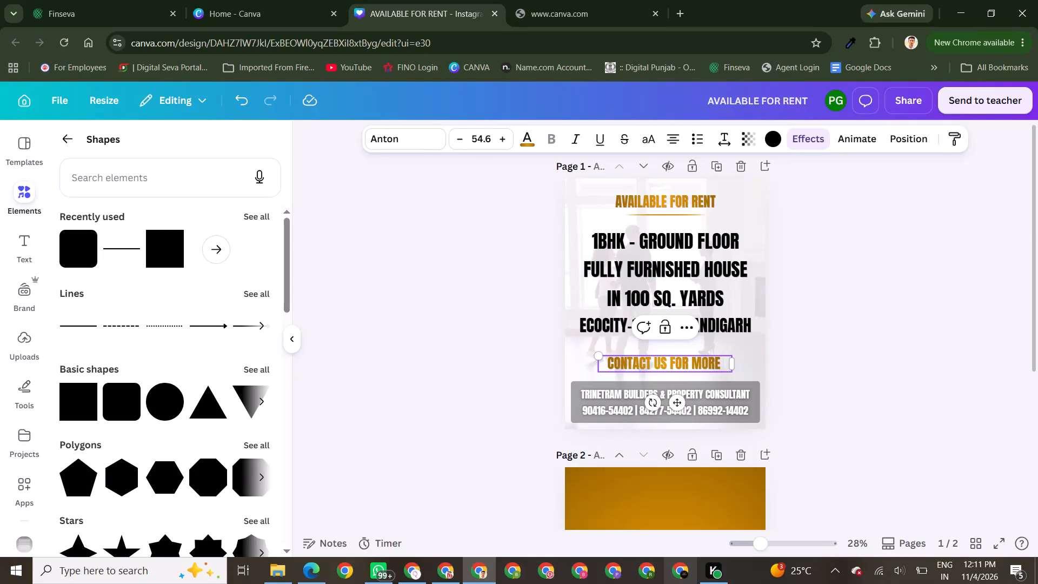
{"action": "type", "text": "DETAILS"}
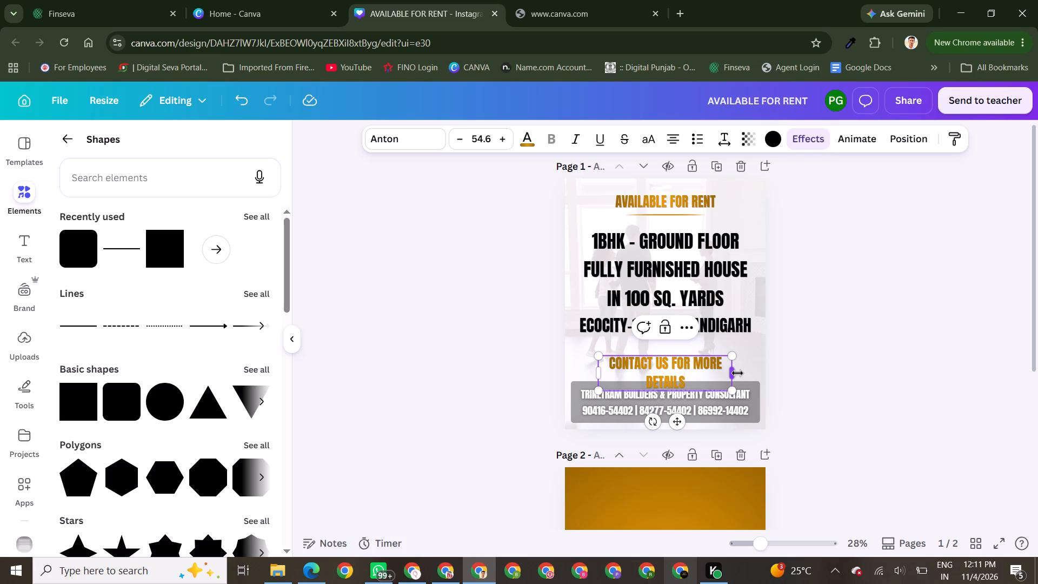
{"action": "left_click_drag", "start_coordinate": [733, 373], "coordinate": [758, 368]}
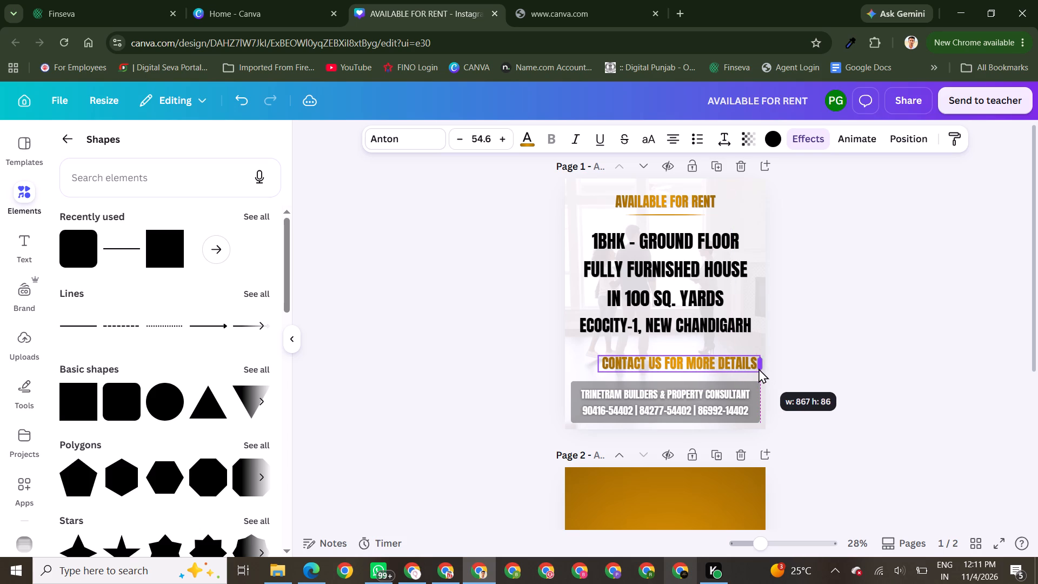
{"action": "left_click_drag", "start_coordinate": [758, 368], "coordinate": [758, 368]}
{"action": "left_click_drag", "start_coordinate": [758, 373], "coordinate": [757, 373]}
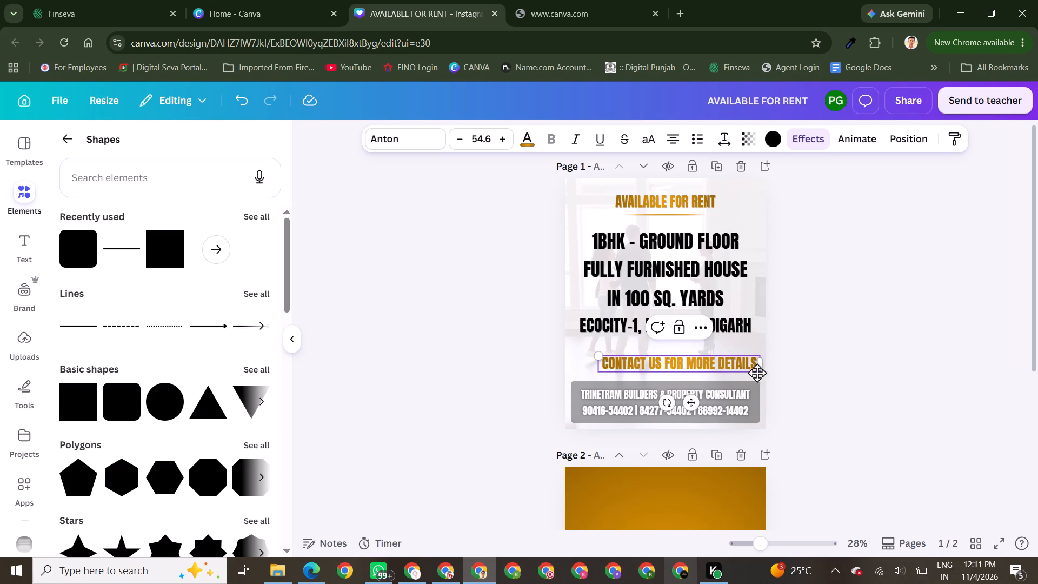
Scale "CONTACT US FOR MORE DETAILS" down to about size 38.9 and centre it just above the grey contact box.
{"action": "left_click_drag", "start_coordinate": [757, 373], "coordinate": [712, 366]}
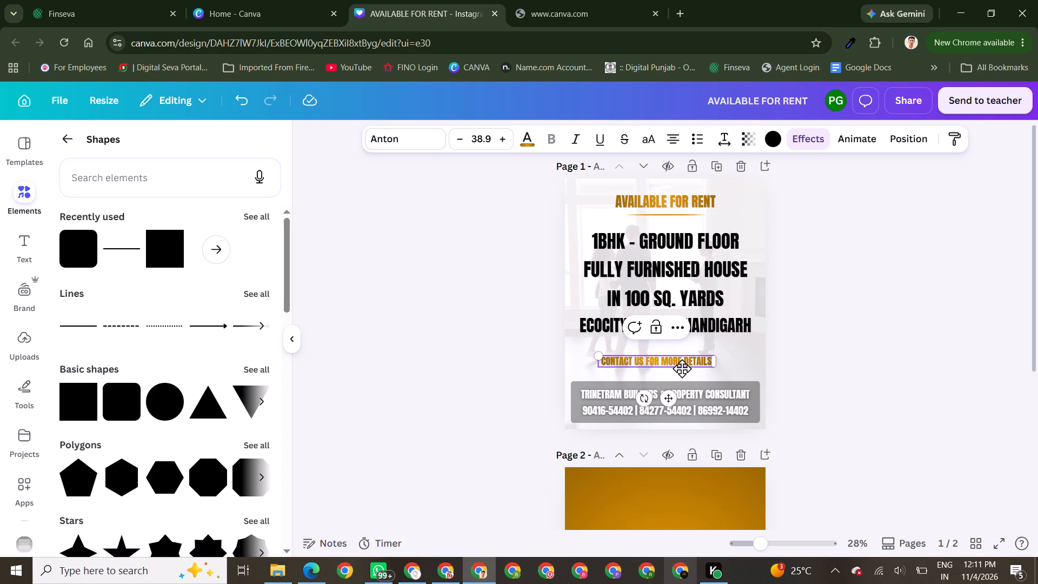
{"action": "left_click_drag", "start_coordinate": [682, 368], "coordinate": [691, 374]}
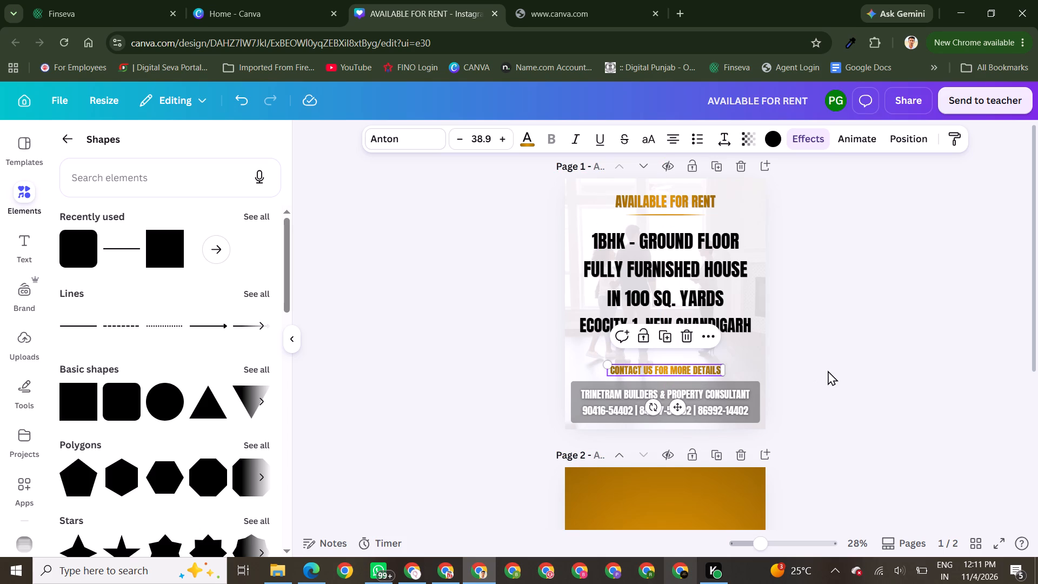
{"action": "triple_click", "coordinate": [836, 370]}
{"action": "triple_click", "coordinate": [836, 370]}
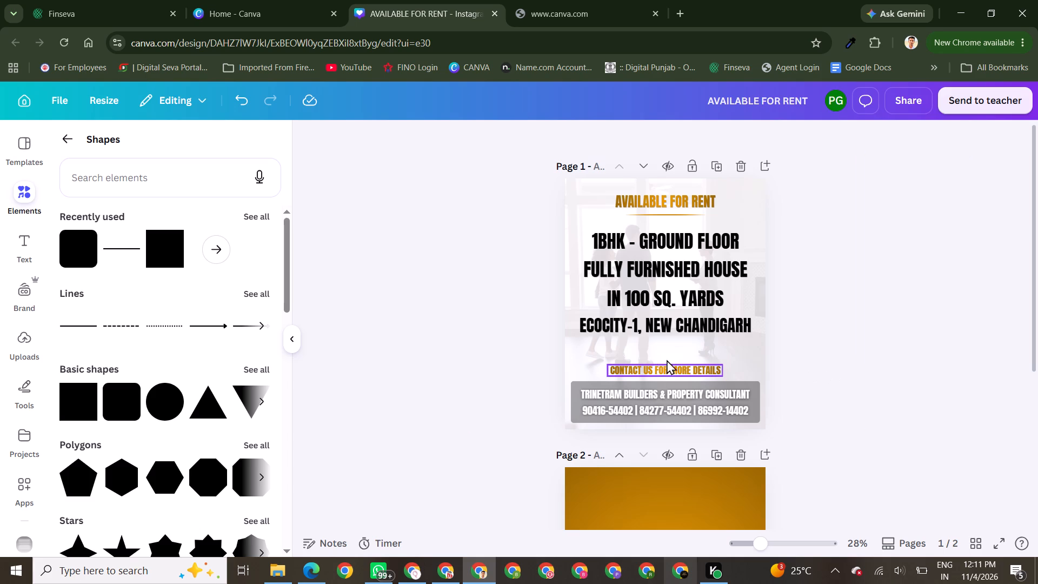
Darken the brown end of the "CONTACT US FOR MORE DETAILS" text gradient to #644300.
{"action": "left_click", "coordinate": [653, 368]}
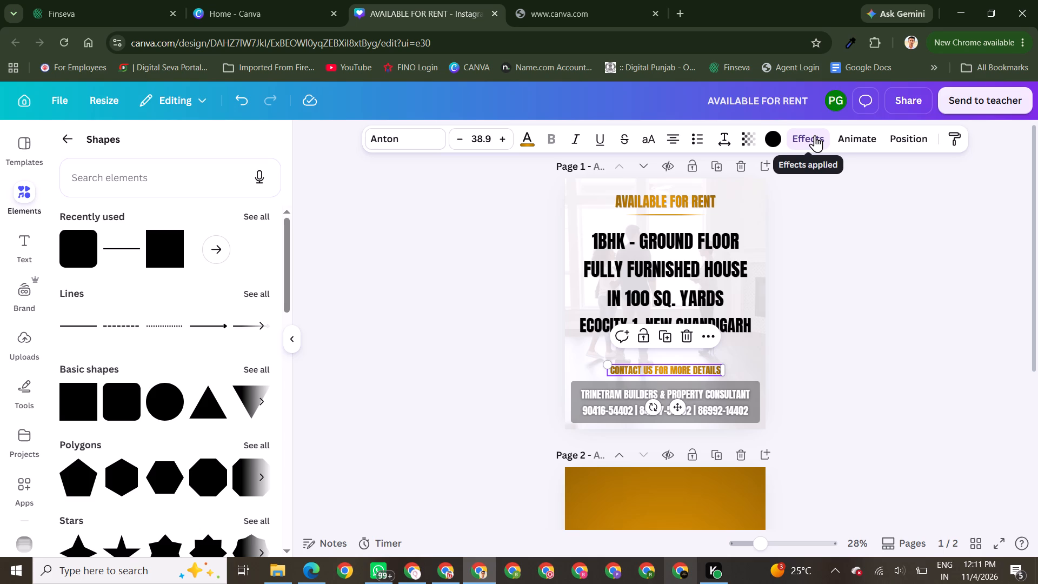
{"action": "left_click", "coordinate": [528, 141]}
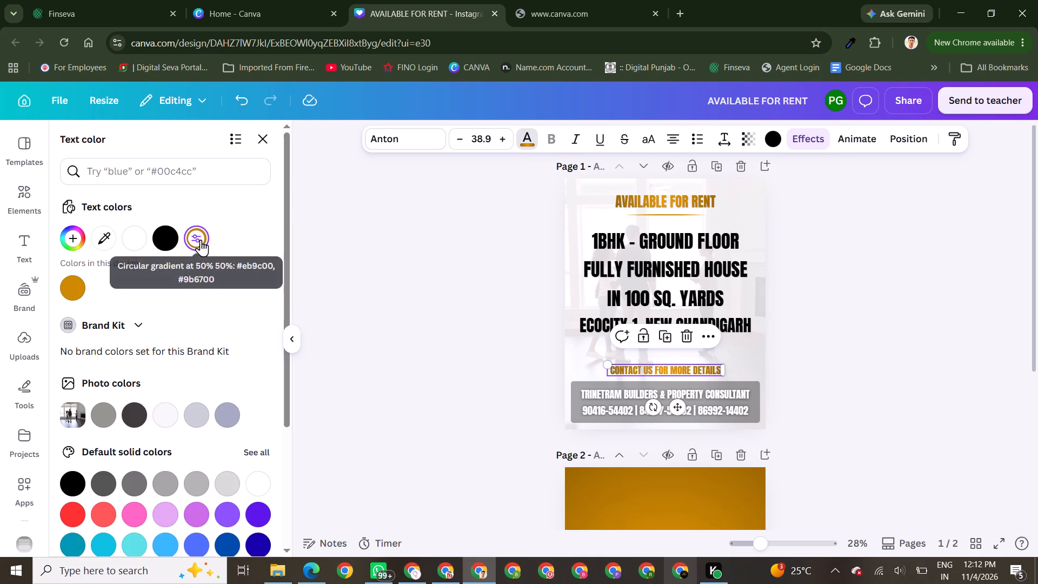
{"action": "left_click", "coordinate": [201, 240]}
{"action": "left_click", "coordinate": [116, 335]}
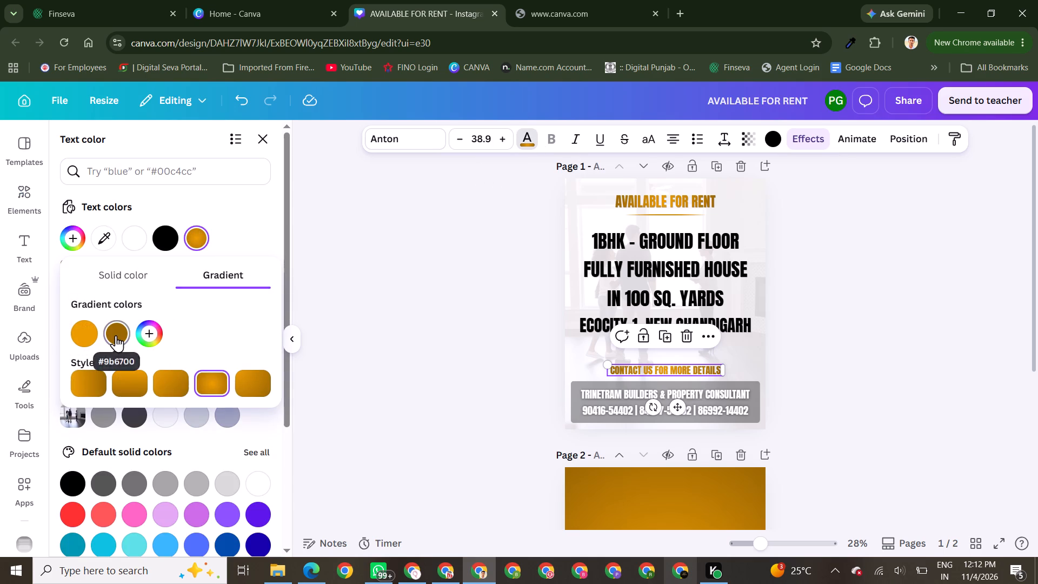
{"action": "left_click_drag", "start_coordinate": [305, 393], "coordinate": [305, 396]}
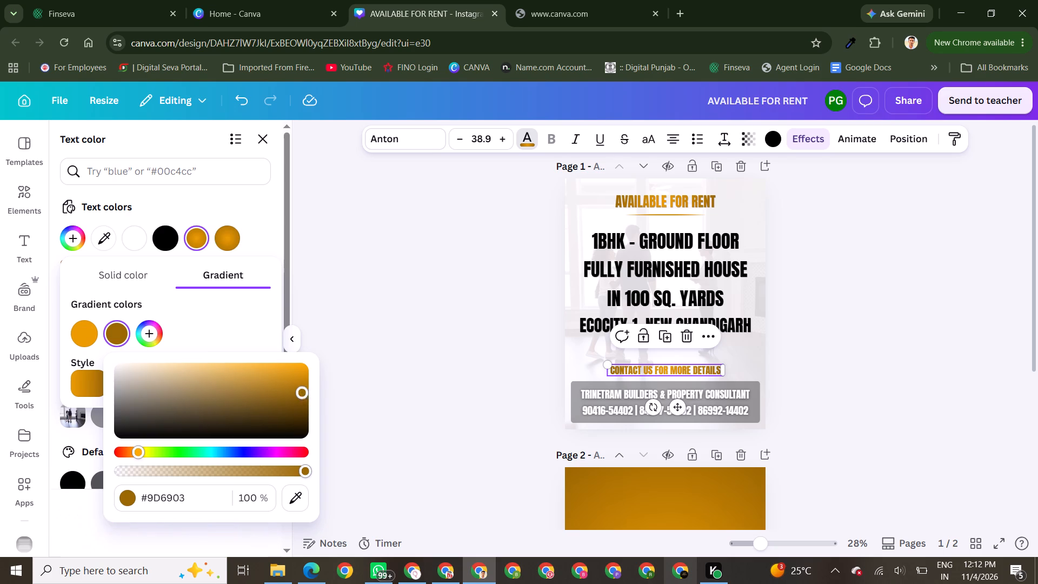
{"action": "left_click_drag", "start_coordinate": [305, 396], "coordinate": [308, 423]}
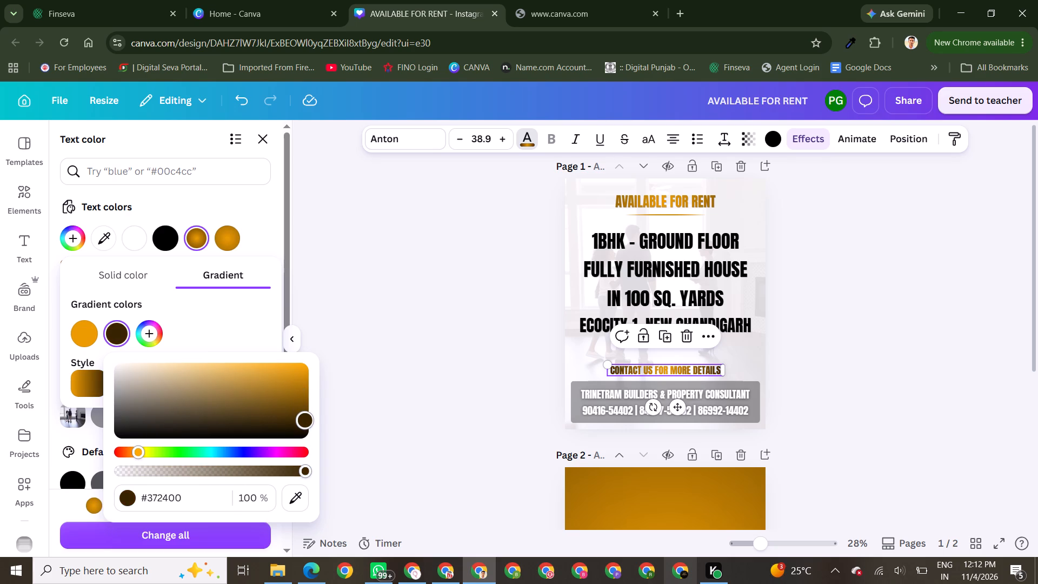
{"action": "left_click_drag", "start_coordinate": [308, 423], "coordinate": [308, 409]}
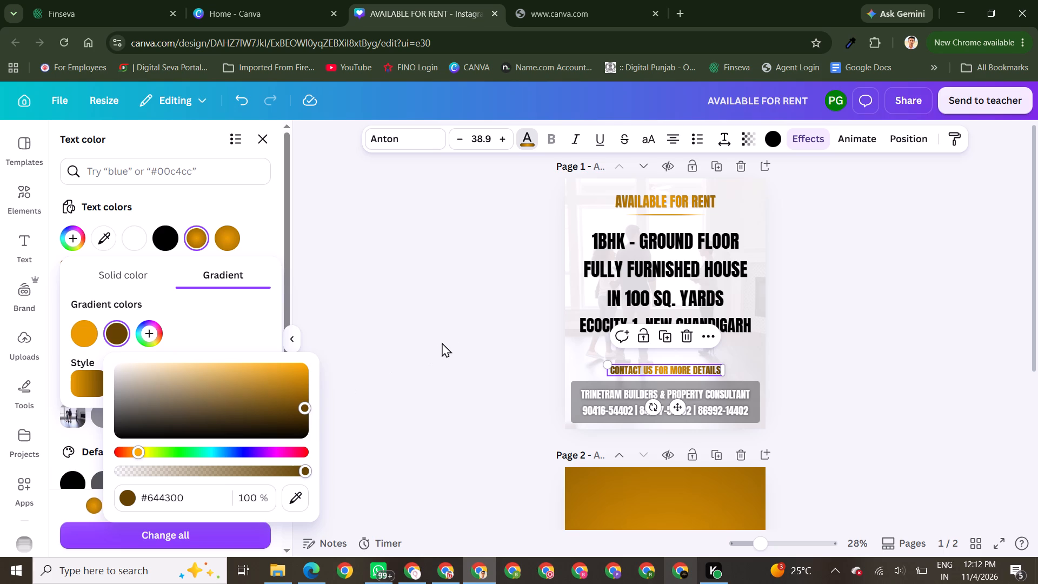
{"action": "triple_click", "coordinate": [467, 307]}
{"action": "triple_click", "coordinate": [467, 307]}
{"action": "double_click", "coordinate": [467, 307]}
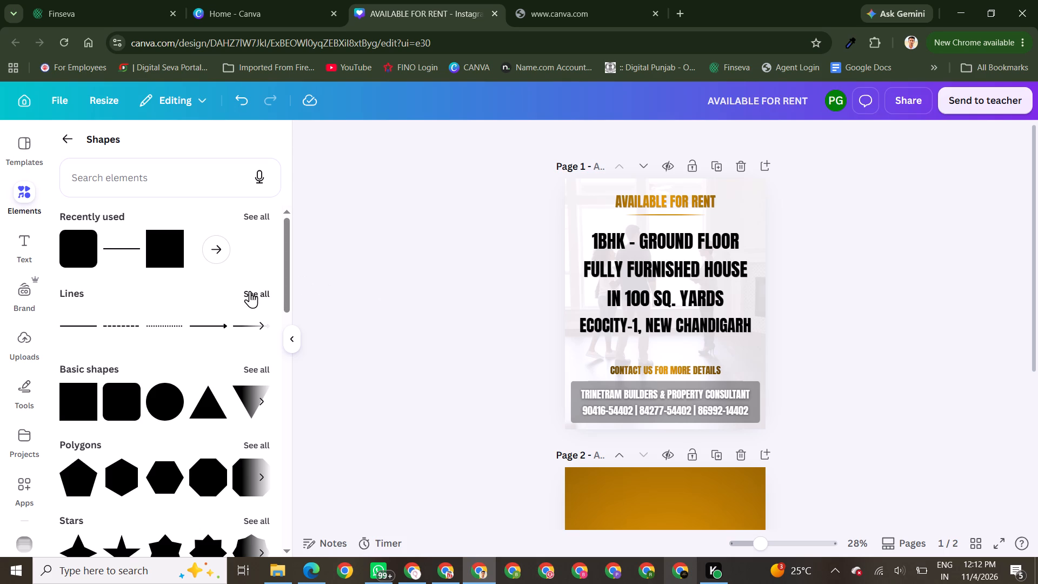
Add a thin divider line with a small centre ornament from the Magic recommendations elements to page 1.
{"action": "left_click", "coordinate": [64, 139]}
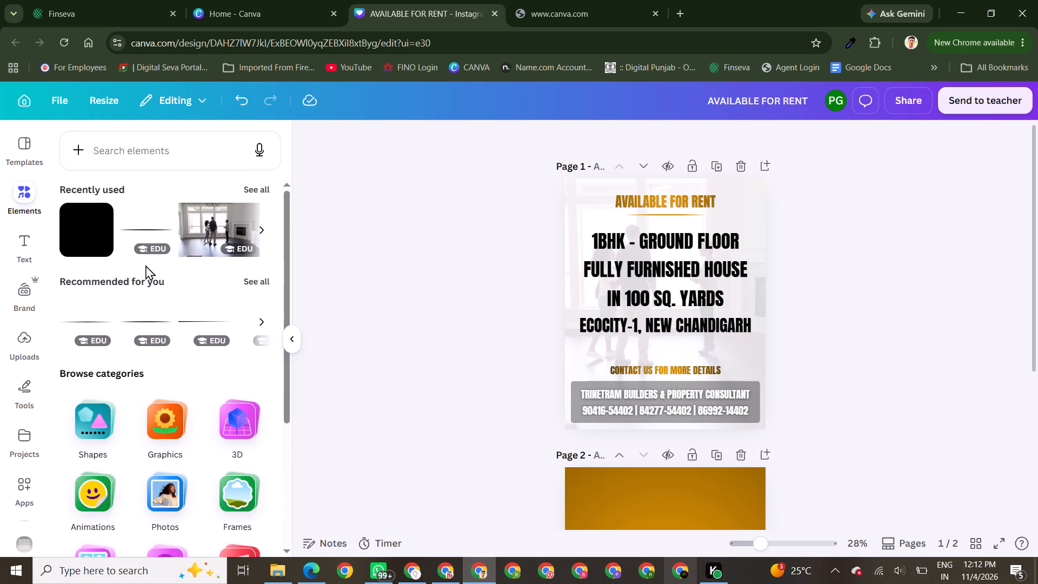
{"action": "left_click", "coordinate": [265, 284]}
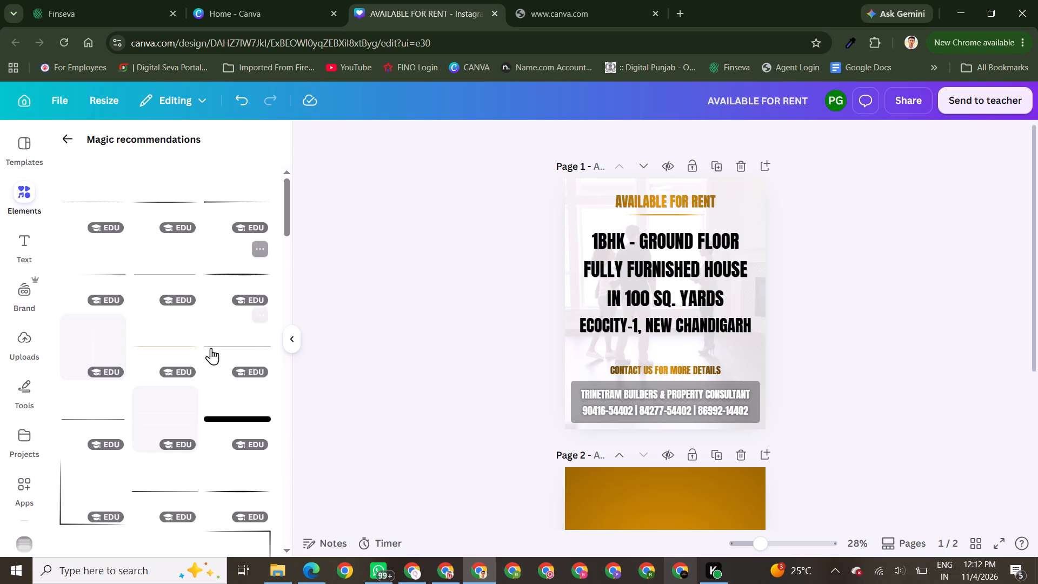
{"action": "scroll", "coordinate": [174, 332], "scroll_direction": "down", "scroll_amount": 5}
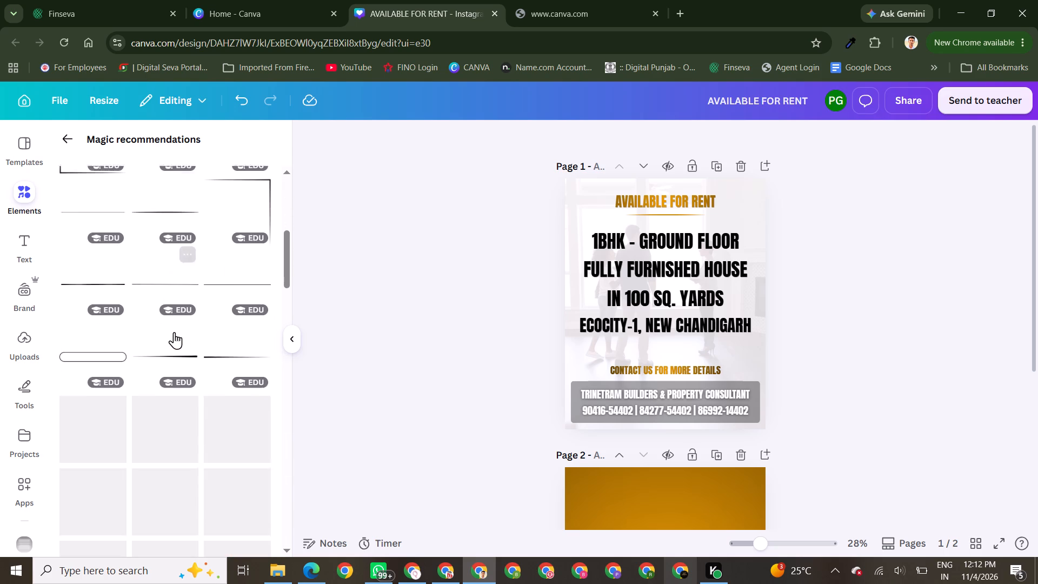
{"action": "scroll", "coordinate": [174, 332], "scroll_direction": "up", "scroll_amount": 8}
{"action": "scroll", "coordinate": [174, 332], "scroll_direction": "down", "scroll_amount": 1}
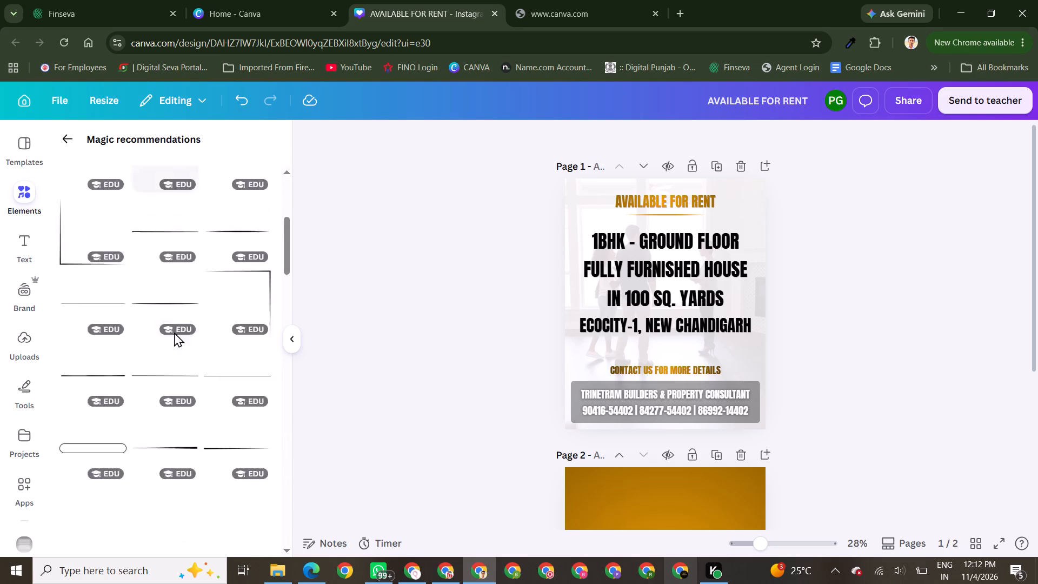
{"action": "scroll", "coordinate": [174, 332], "scroll_direction": "down", "scroll_amount": 4}
{"action": "scroll", "coordinate": [174, 332], "scroll_direction": "up", "scroll_amount": 8}
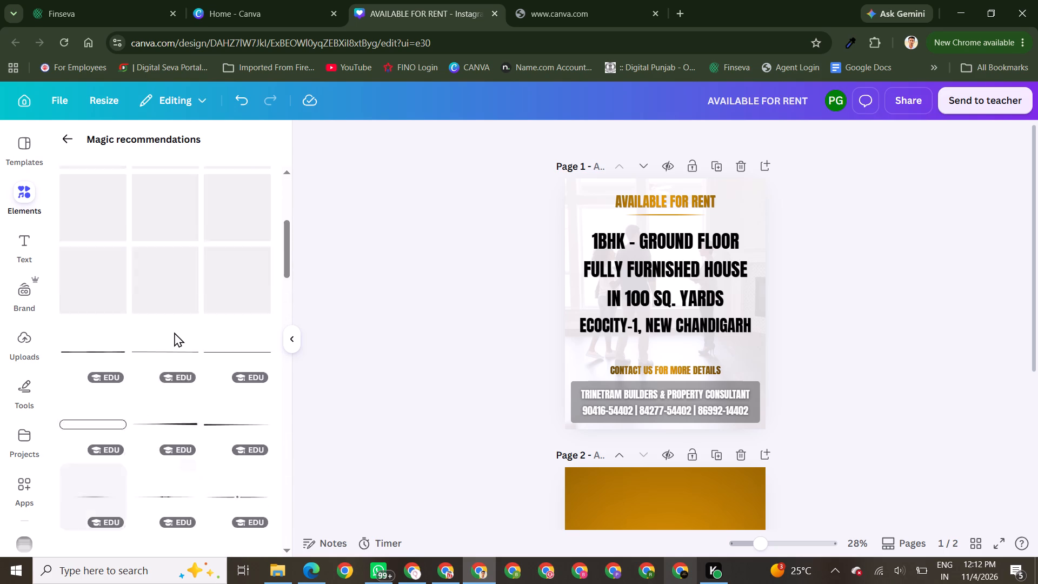
{"action": "scroll", "coordinate": [174, 332], "scroll_direction": "up", "scroll_amount": 4}
{"action": "scroll", "coordinate": [174, 332], "scroll_direction": "down", "scroll_amount": 5}
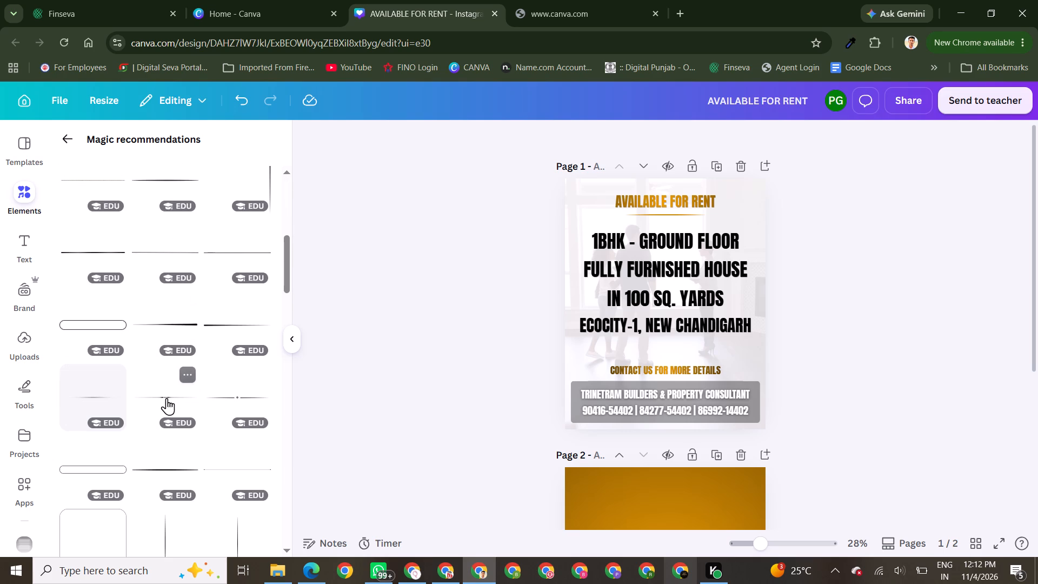
{"action": "left_click", "coordinate": [241, 396]}
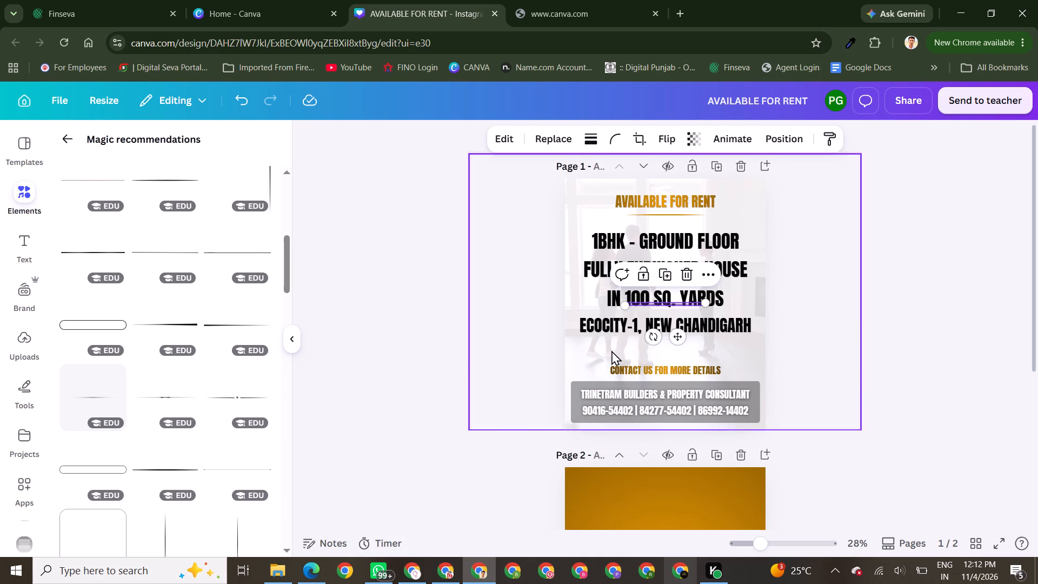
Widen the ornamental divider and centre it just below the "ECOCITY-1, NEW CHANDIGARH" line.
{"action": "left_click_drag", "start_coordinate": [708, 304], "coordinate": [739, 286]}
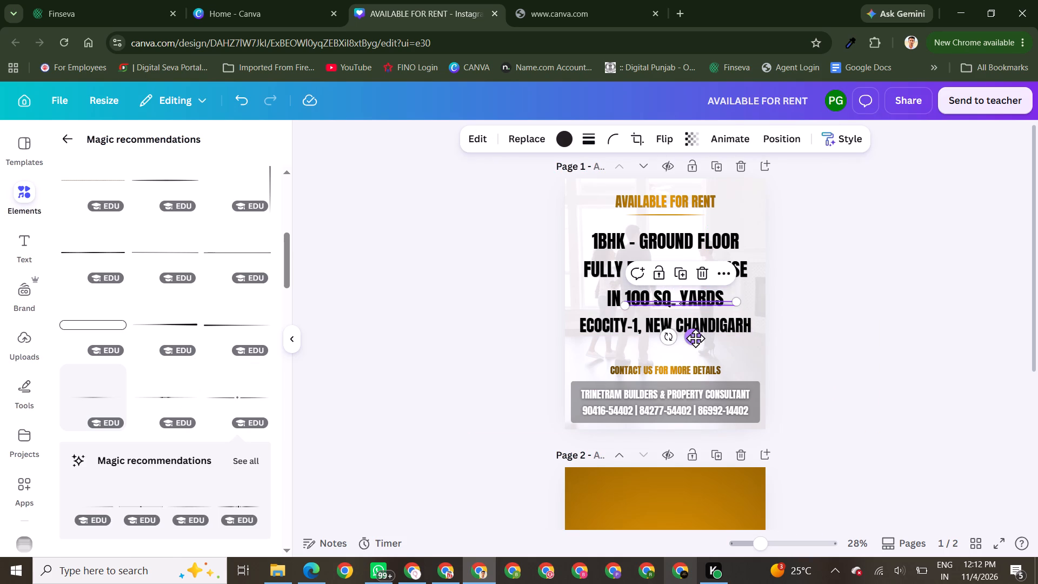
{"action": "left_click_drag", "start_coordinate": [695, 338], "coordinate": [675, 379]}
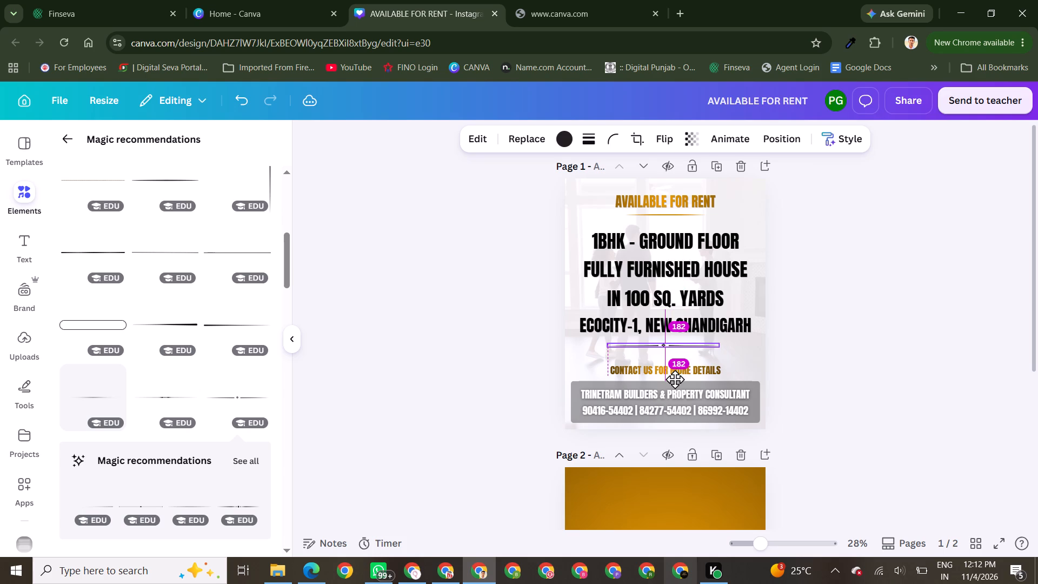
{"action": "left_click_drag", "start_coordinate": [675, 379], "coordinate": [680, 379]}
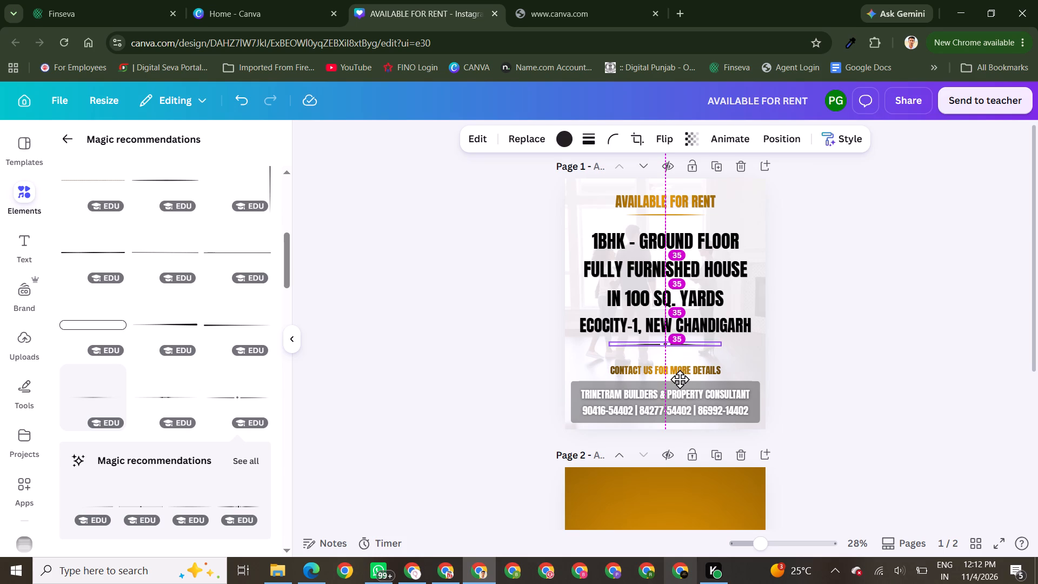
{"action": "left_click_drag", "start_coordinate": [680, 379], "coordinate": [680, 380]}
{"action": "triple_click", "coordinate": [851, 378]}
{"action": "double_click", "coordinate": [851, 378]}
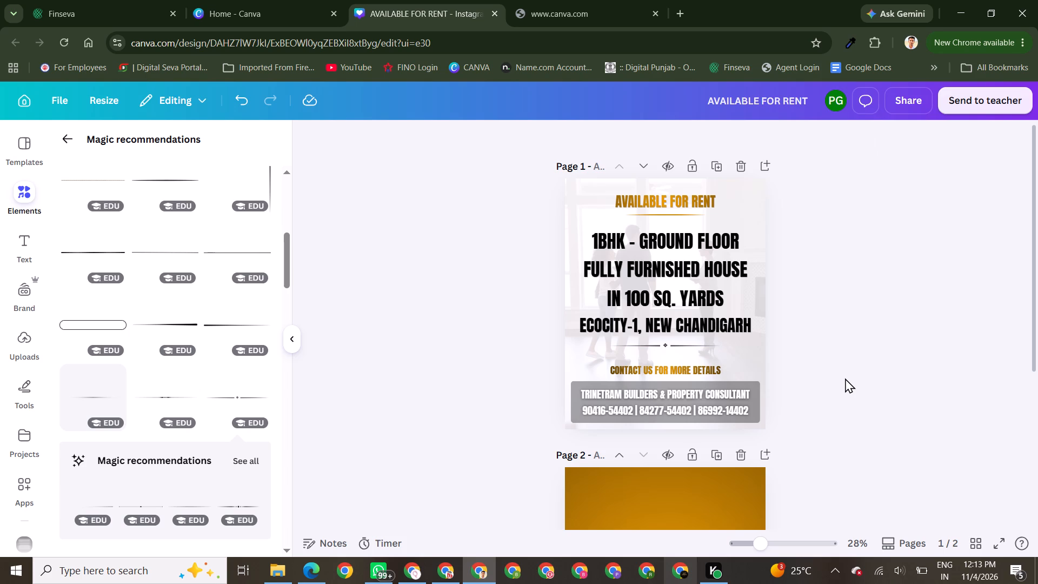
Nudge the "CONTACT US FOR MORE DETAILS" text up slightly, away from the grey contact box.
{"action": "left_click", "coordinate": [668, 367]}
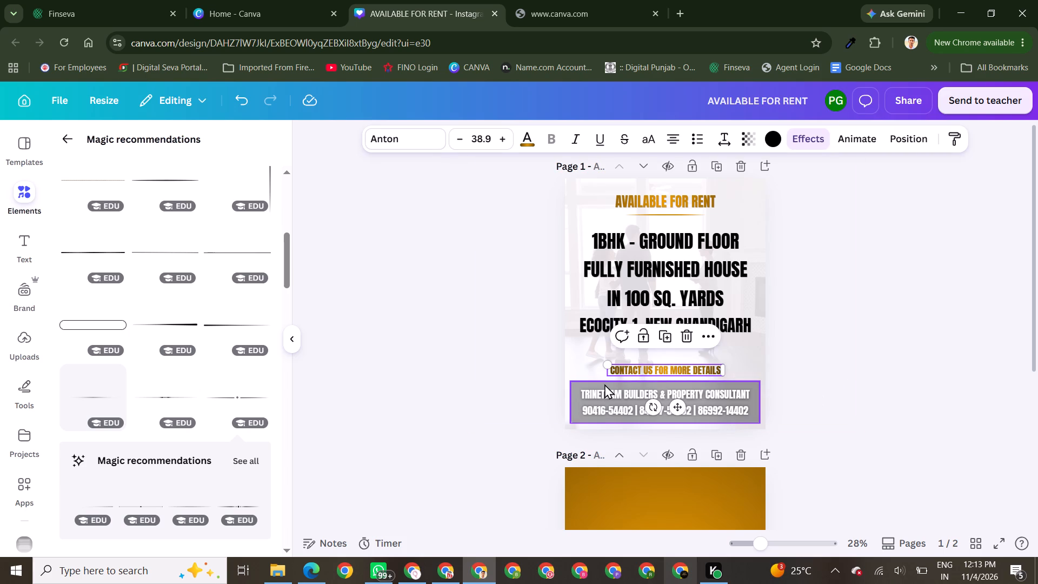
{"action": "left_click", "coordinate": [604, 384], "text": "shift"}
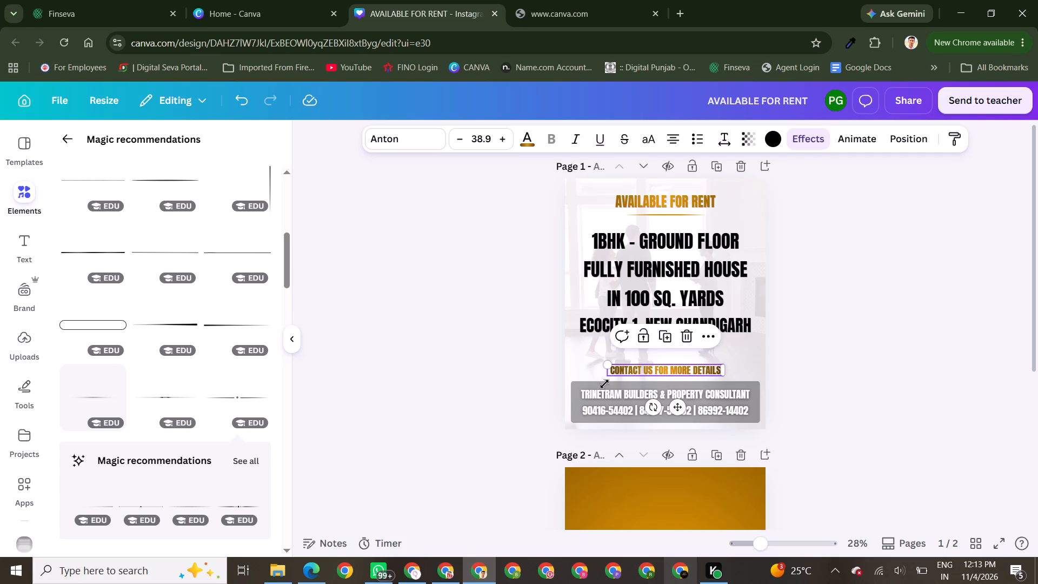
{"action": "key", "text": "Up"}
{"action": "key", "text": "Up"}
{"action": "key", "text": "Up"}
{"action": "key", "text": "Up"}
{"action": "key", "text": "Up"}
{"action": "key", "text": "Up"}
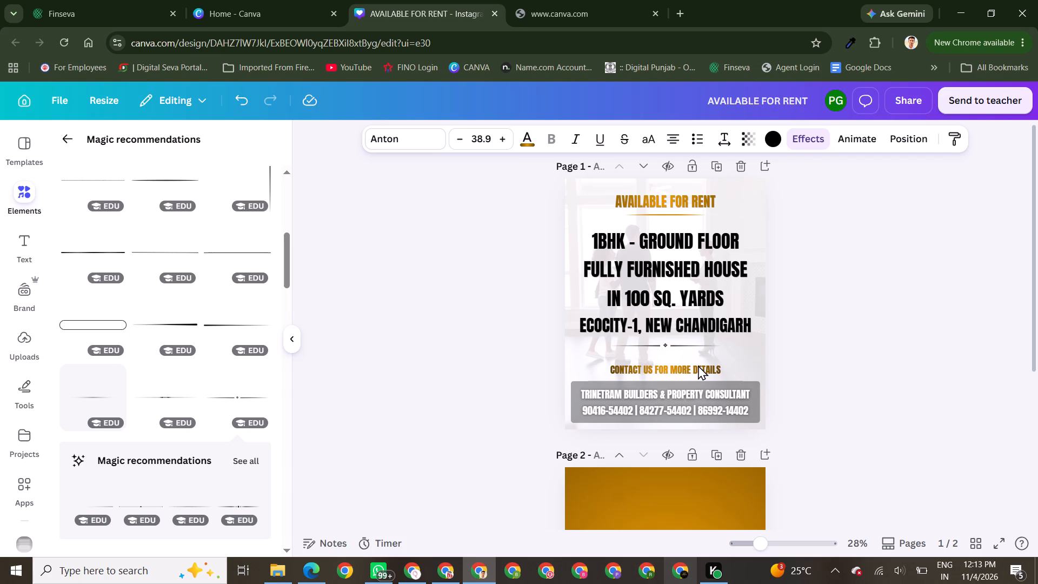
{"action": "key", "text": "Up"}
{"action": "key", "text": "Up"}
{"action": "key", "text": "Up"}
{"action": "key", "text": "Up"}
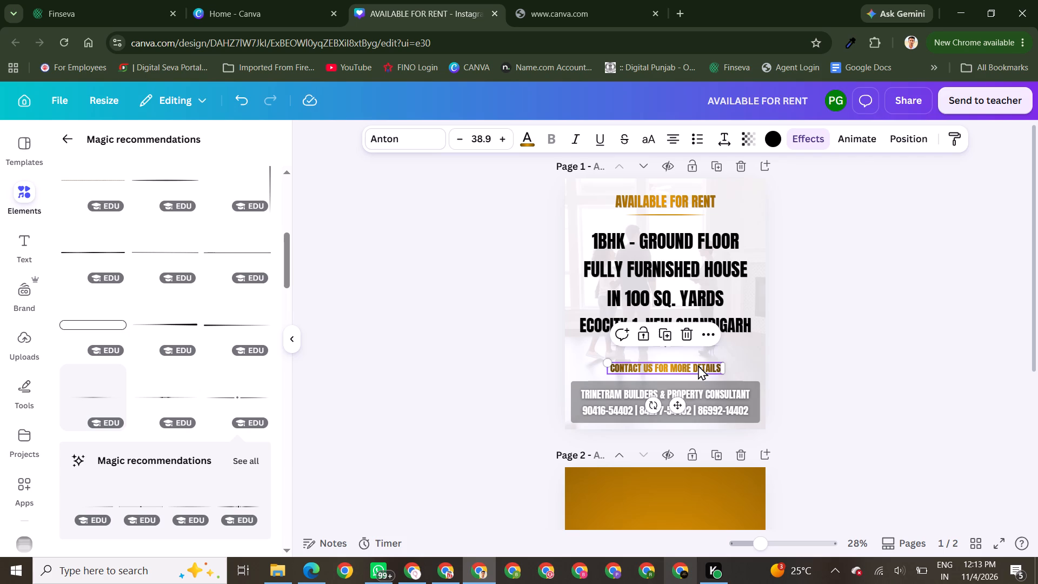
Nudge the grey contact box up slightly together with its company name and phone number lines.
{"action": "left_click", "coordinate": [651, 385]}
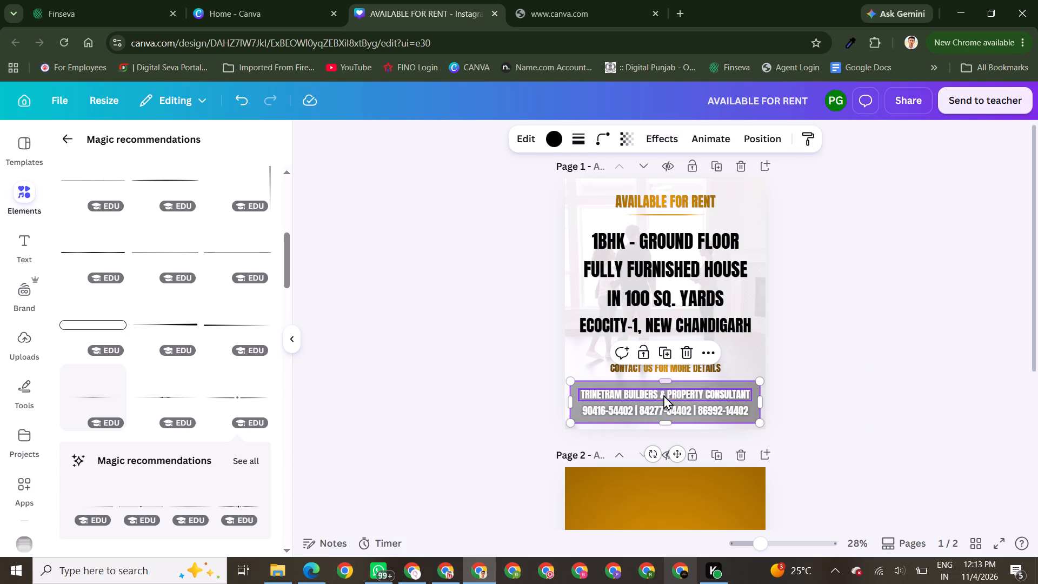
{"action": "left_click", "coordinate": [663, 395], "text": "shift"}
{"action": "left_click", "coordinate": [694, 409], "text": "shift"}
{"action": "key", "text": "Up"}
{"action": "key", "text": "Up"}
{"action": "key", "text": "Up"}
{"action": "key", "text": "Up"}
{"action": "key", "text": "Up"}
{"action": "key", "text": "Up"}
{"action": "key", "text": "Up"}
{"action": "key", "text": "Up"}
{"action": "key", "text": "Up"}
{"action": "key", "text": "Up"}
{"action": "key", "text": "Up"}
{"action": "key", "text": "Up"}
{"action": "key", "text": "Up"}
{"action": "key", "text": "Up"}
{"action": "key", "text": "Up"}
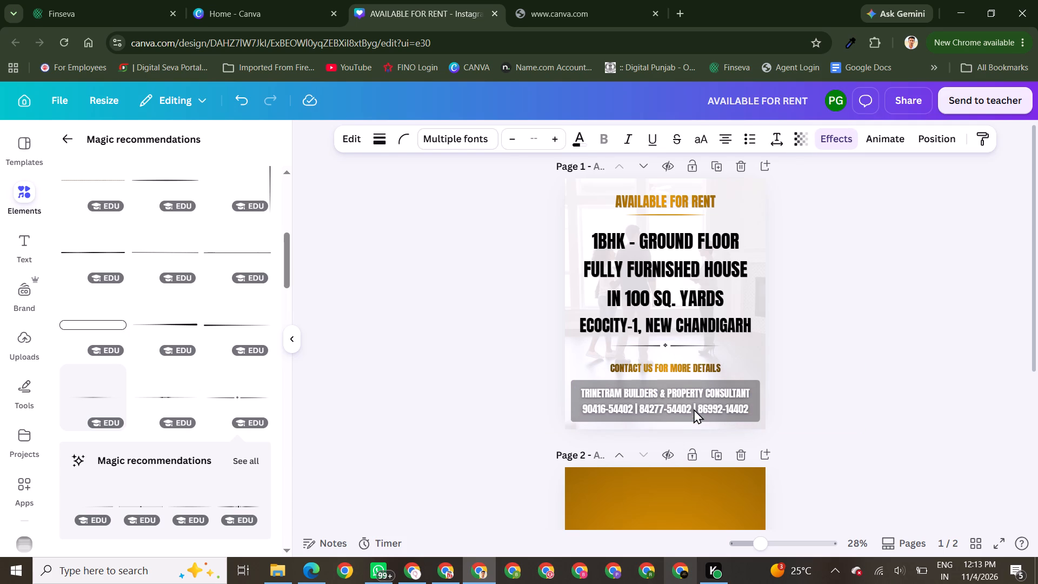
{"action": "key", "text": "Down"}
{"action": "key", "text": "Down"}
{"action": "key", "text": "Down"}
{"action": "key", "text": "Down"}
{"action": "key", "text": "Down"}
{"action": "key", "text": "Down"}
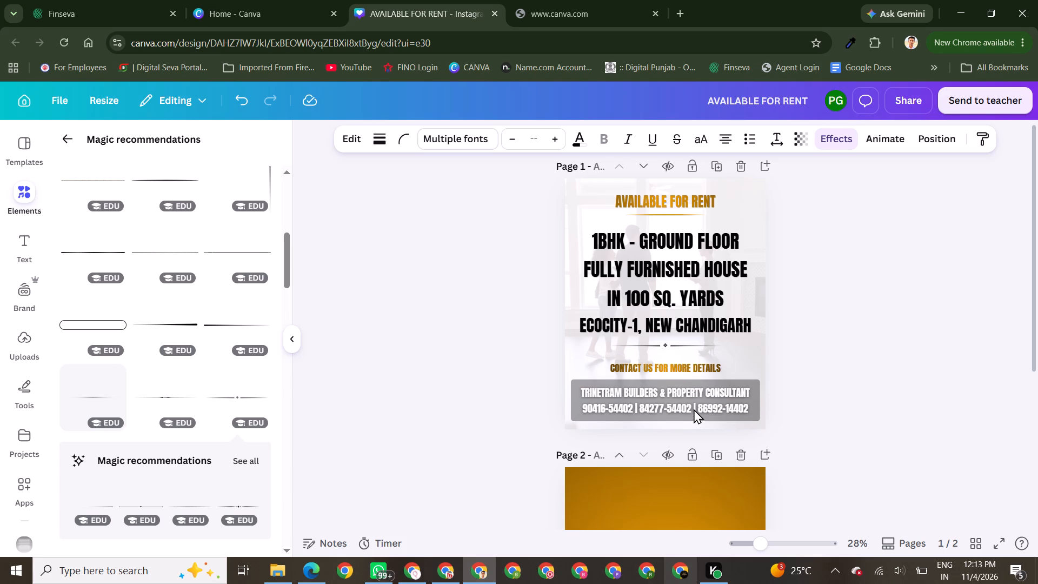
{"action": "key", "text": "Down"}
{"action": "key", "text": "Down"}
{"action": "key", "text": "Down"}
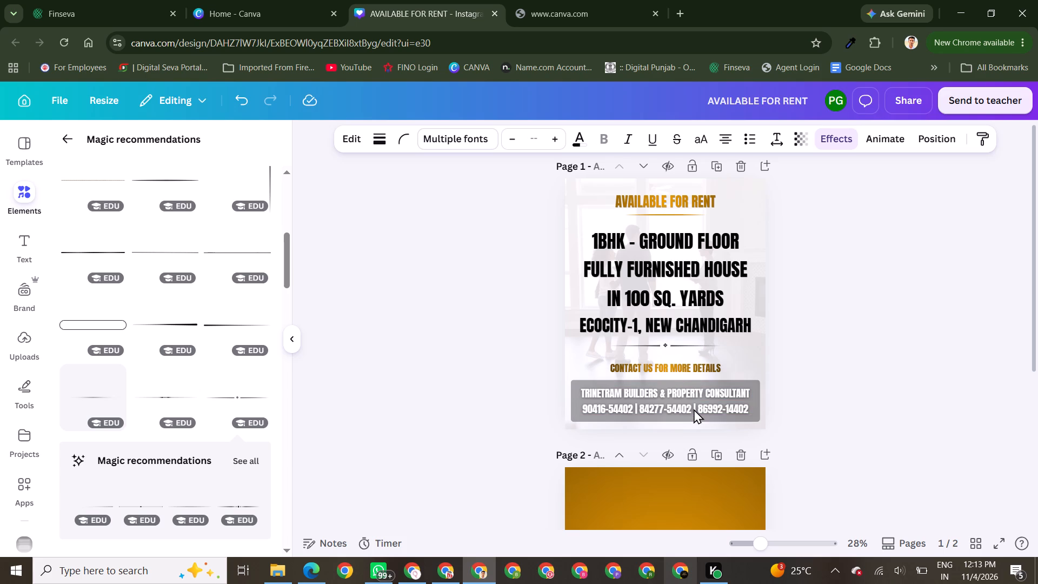
{"action": "triple_click", "coordinate": [827, 384]}
{"action": "double_click", "coordinate": [827, 384]}
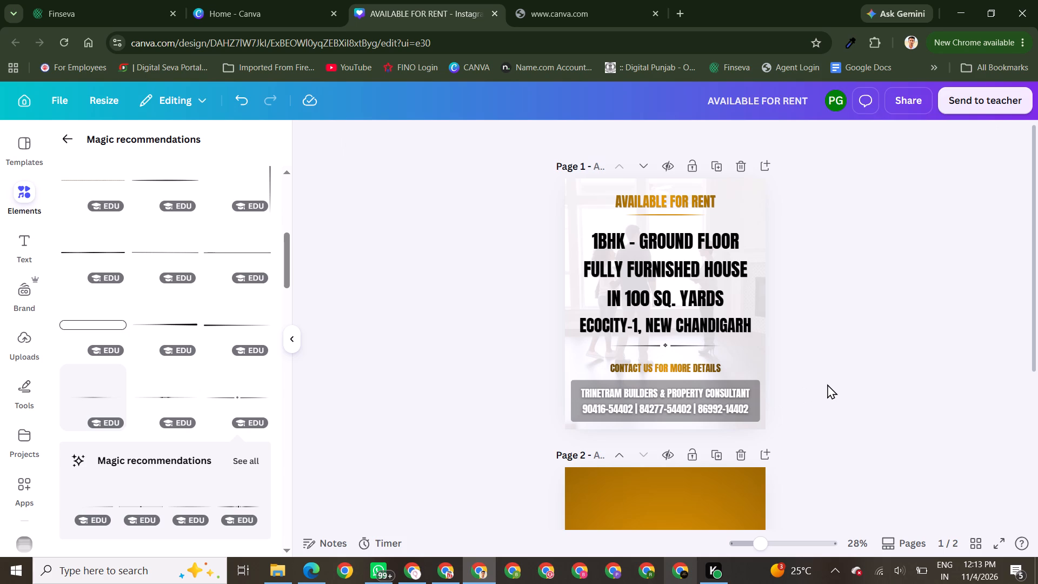
Nudge the "CONTACT US FOR MORE DETAILS" text down slightly towards the grey contact box.
{"action": "left_click", "coordinate": [658, 371]}
{"action": "key", "text": "Down"}
{"action": "key", "text": "Down"}
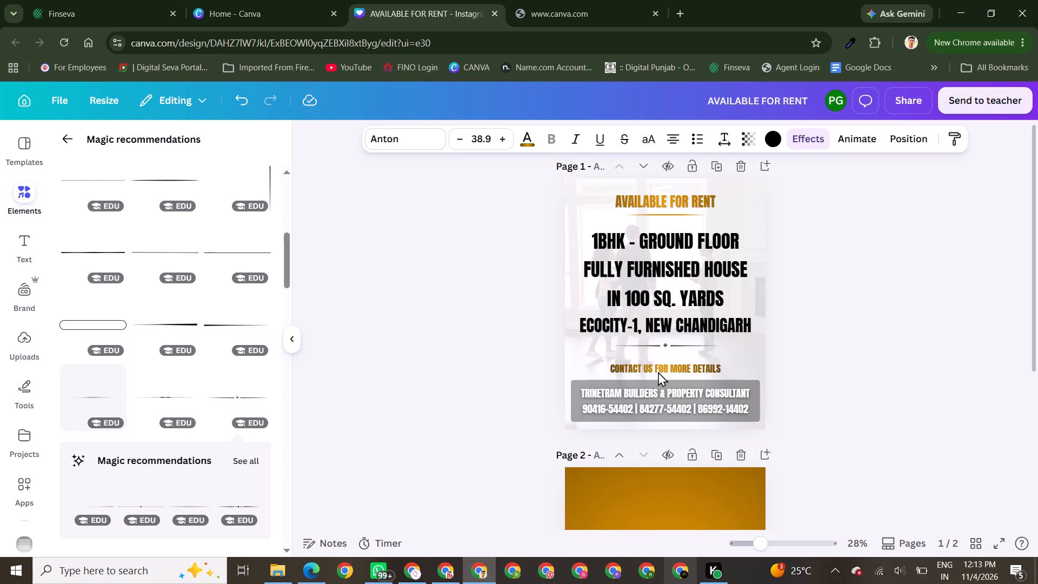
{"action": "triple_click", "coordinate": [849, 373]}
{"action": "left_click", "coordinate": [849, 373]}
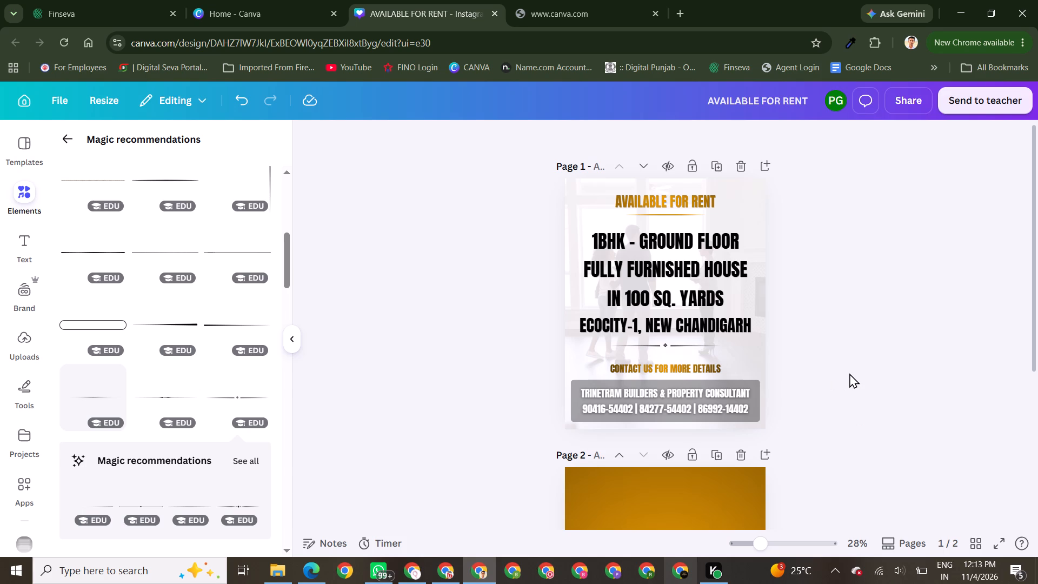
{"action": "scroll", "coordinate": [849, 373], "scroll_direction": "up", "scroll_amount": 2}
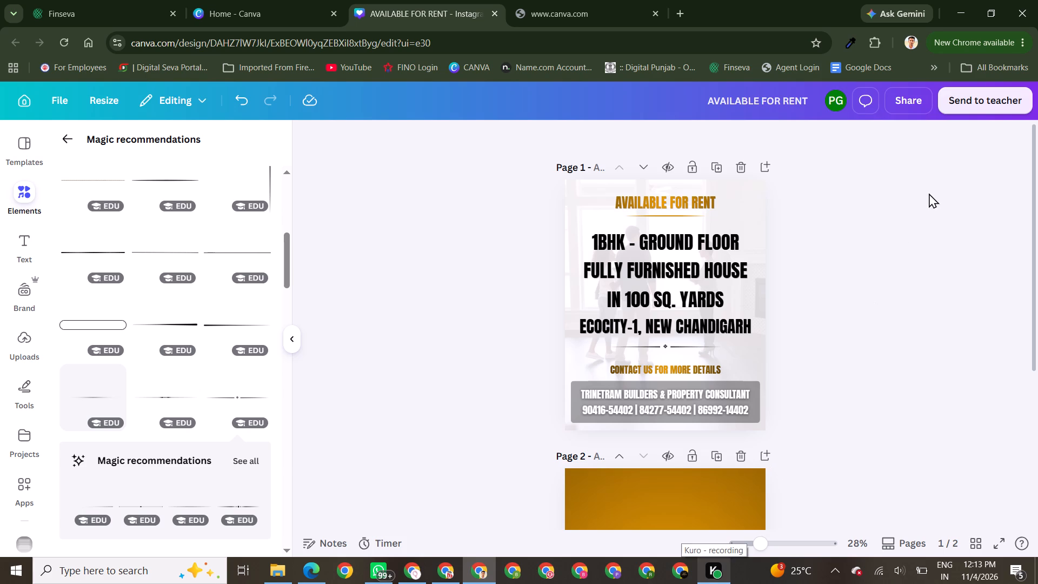
Set up a PNG download of the rental post that includes all pages.
{"action": "left_click", "coordinate": [915, 94]}
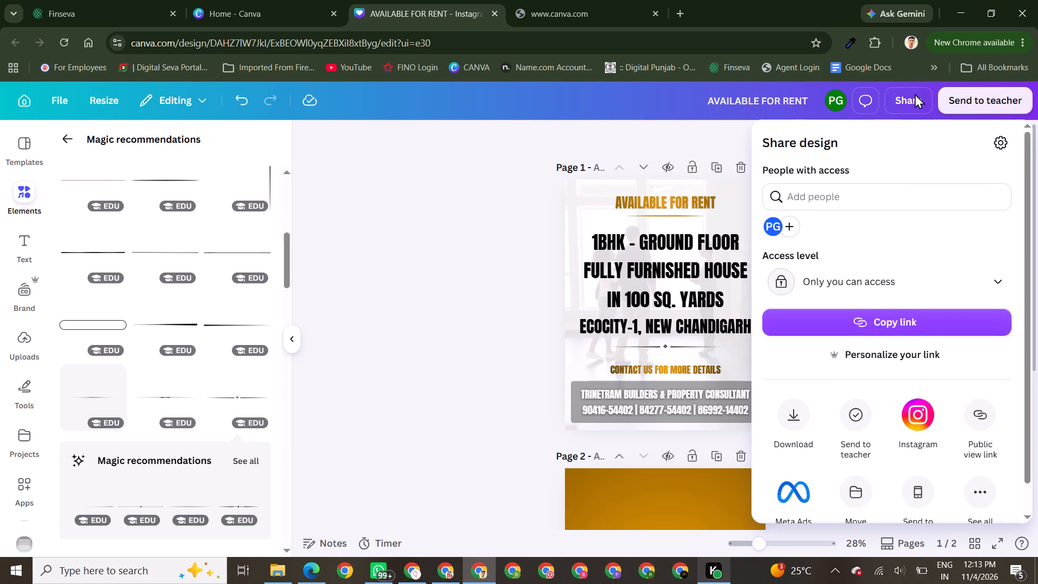
{"action": "left_click", "coordinate": [787, 418]}
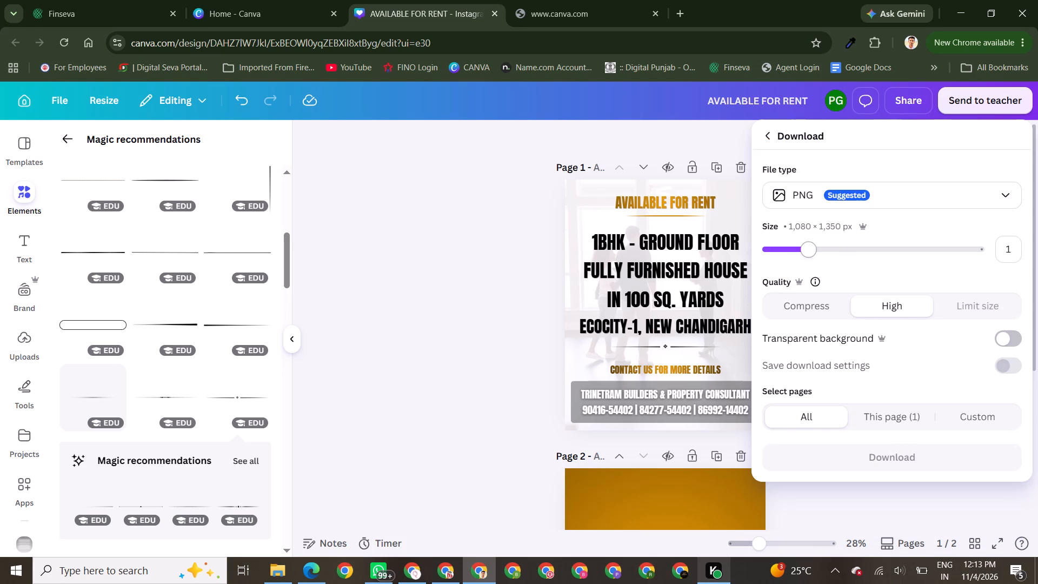
{"action": "left_click", "coordinate": [899, 419]}
{"action": "left_click", "coordinate": [800, 416]}
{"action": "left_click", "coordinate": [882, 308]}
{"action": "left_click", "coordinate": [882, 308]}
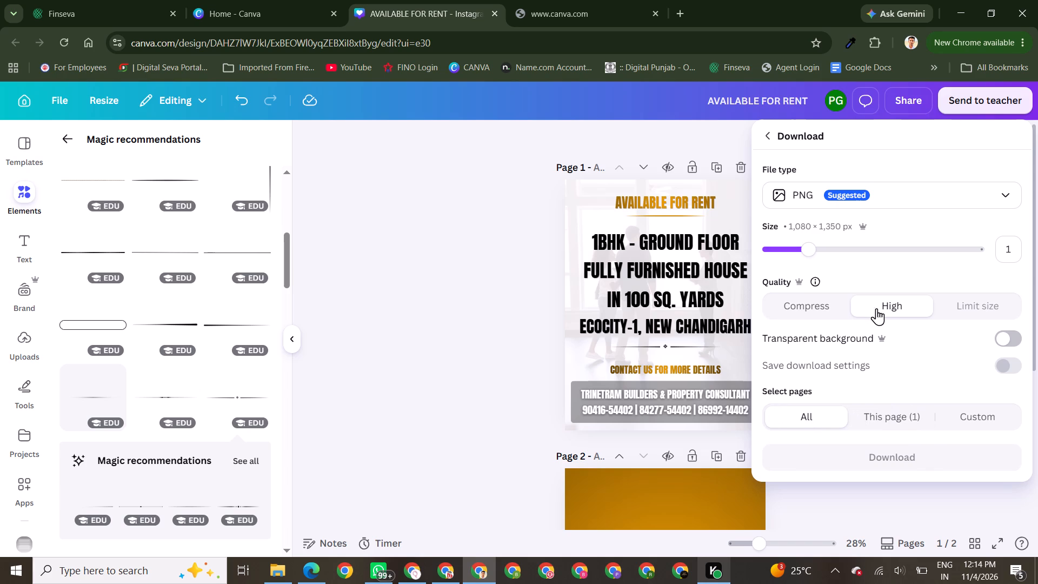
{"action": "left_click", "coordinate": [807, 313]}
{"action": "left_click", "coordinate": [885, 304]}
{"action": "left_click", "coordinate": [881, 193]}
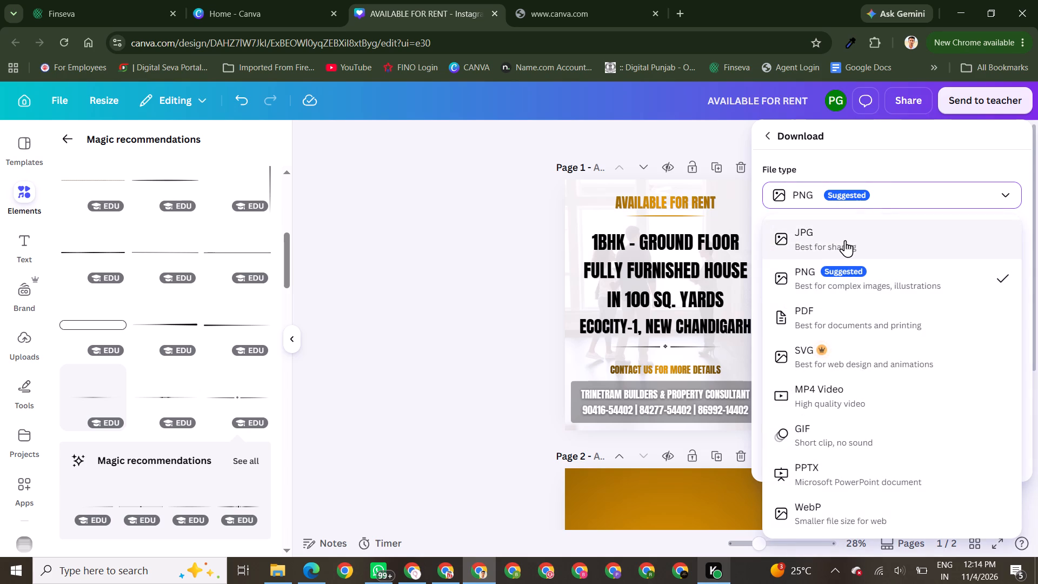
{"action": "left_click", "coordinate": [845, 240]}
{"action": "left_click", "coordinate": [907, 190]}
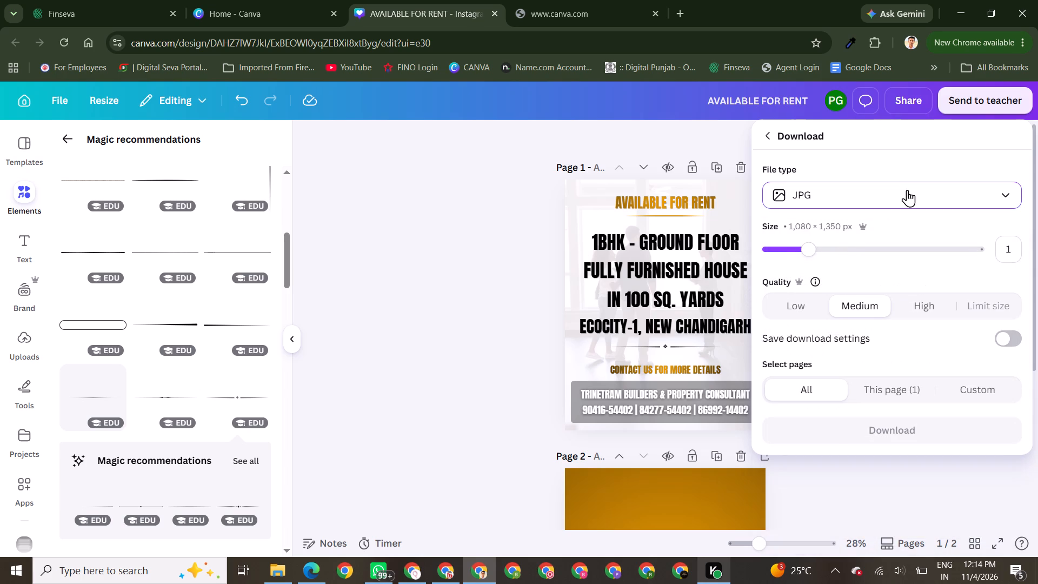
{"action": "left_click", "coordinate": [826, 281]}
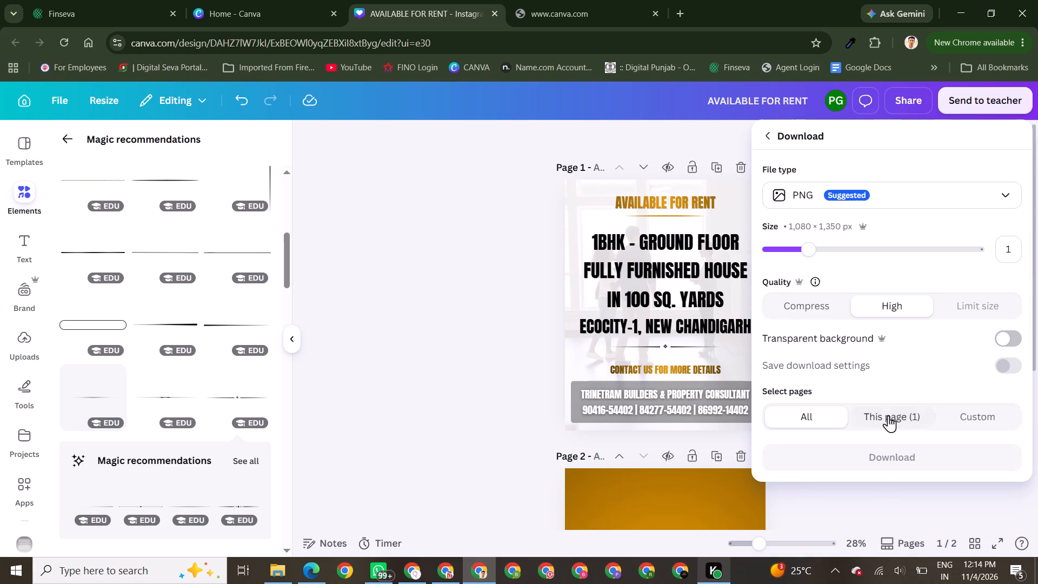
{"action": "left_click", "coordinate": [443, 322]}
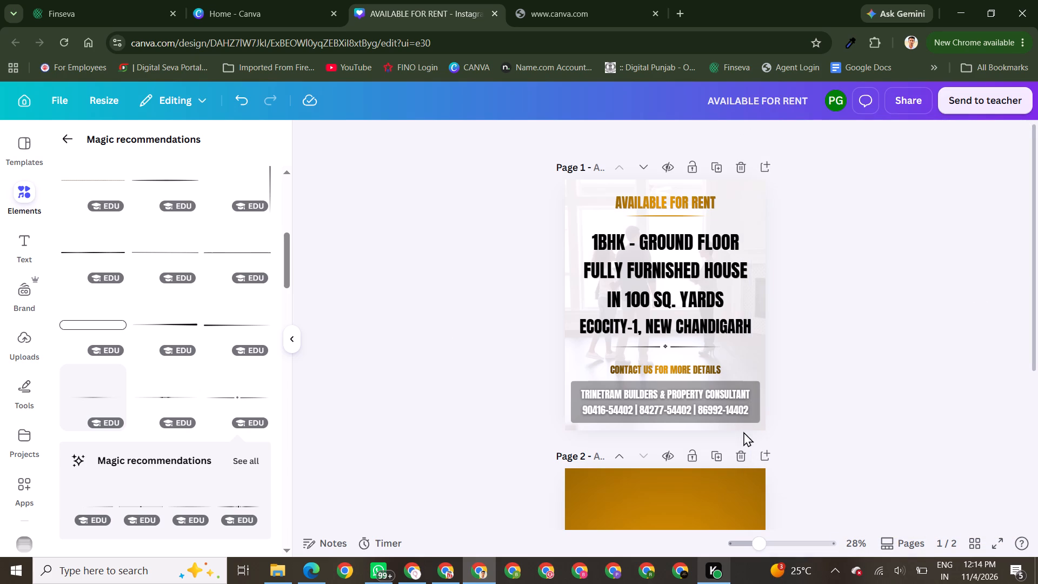
Reload the page of the AVAILABLE FOR RENT design.
{"action": "left_click", "coordinate": [71, 37]}
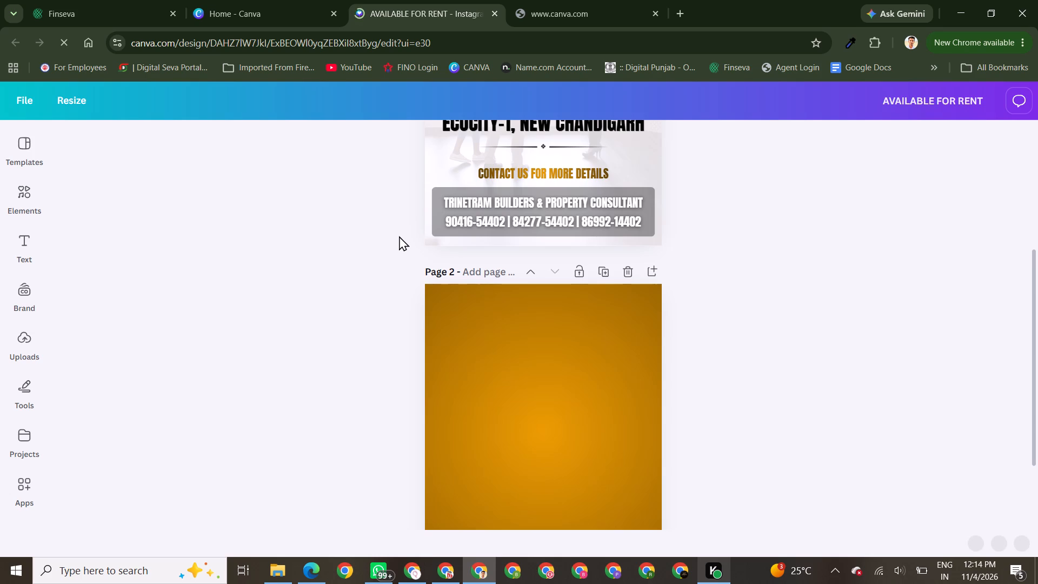
Stop the ongoing page load and reload the AVAILABLE FOR RENT design once more.
{"action": "scroll", "coordinate": [399, 236], "scroll_direction": "up", "scroll_amount": 4}
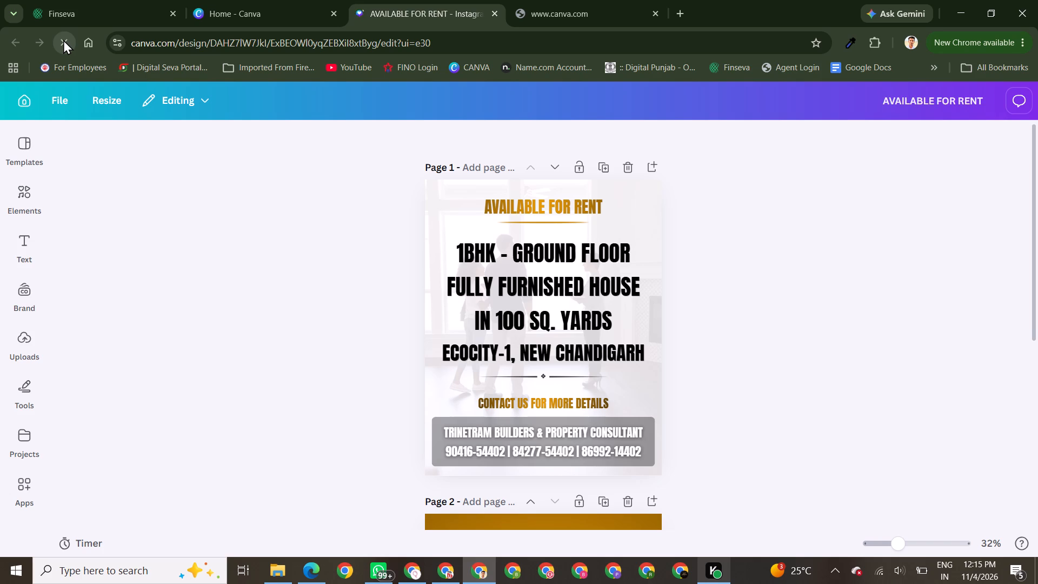
{"action": "left_click", "coordinate": [63, 39]}
{"action": "left_click", "coordinate": [63, 39]}
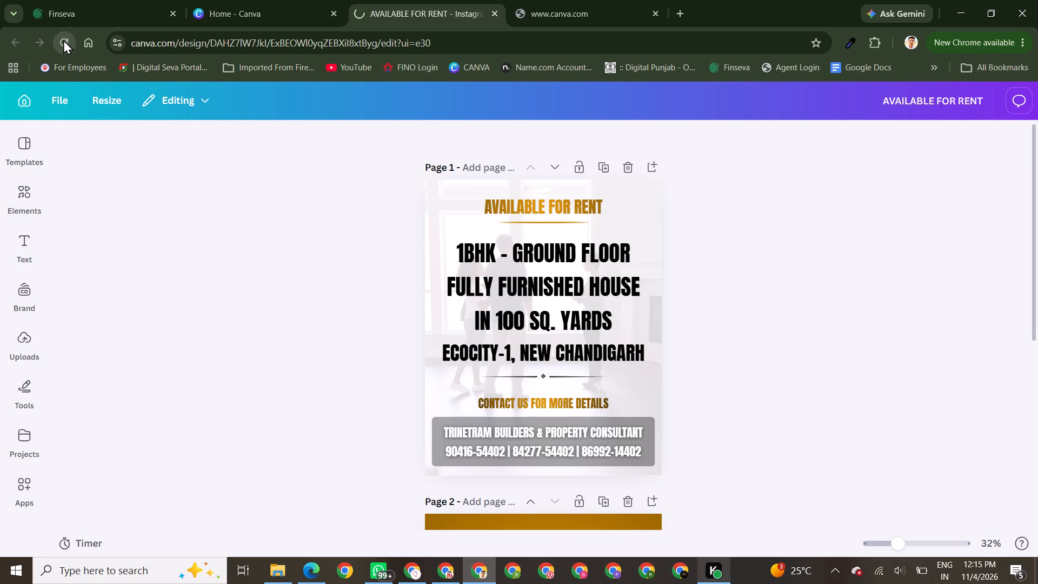
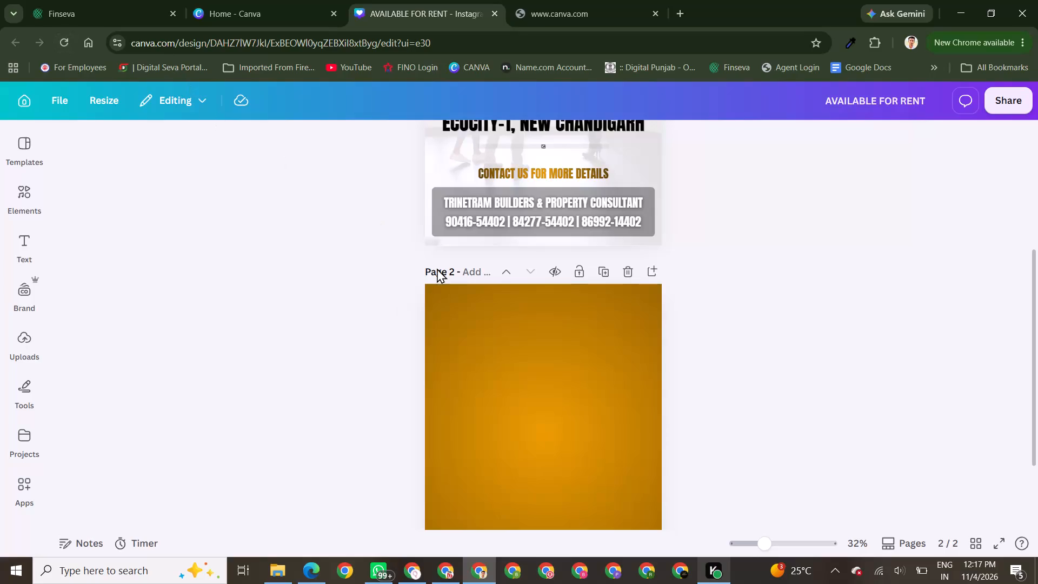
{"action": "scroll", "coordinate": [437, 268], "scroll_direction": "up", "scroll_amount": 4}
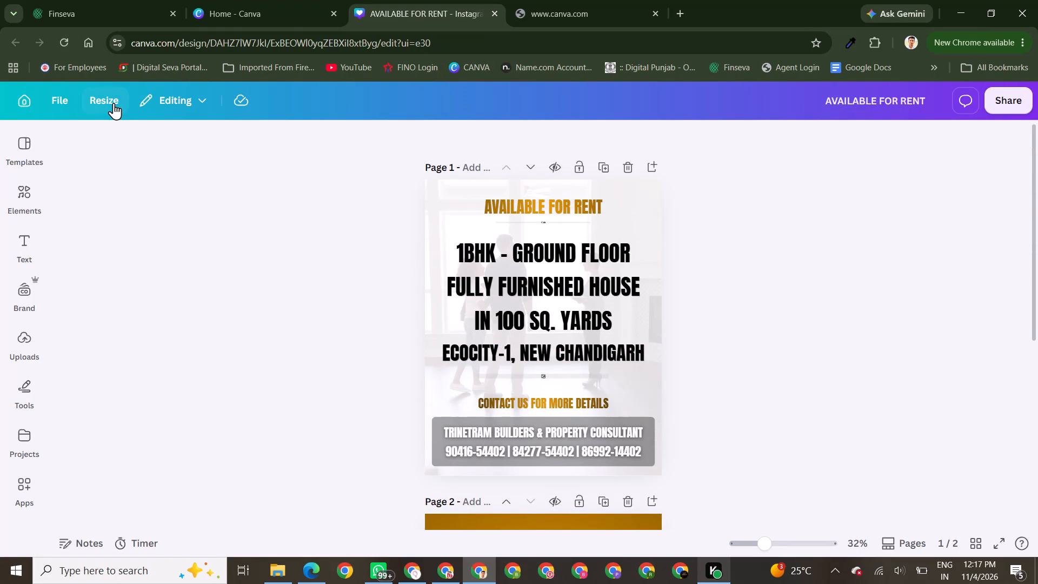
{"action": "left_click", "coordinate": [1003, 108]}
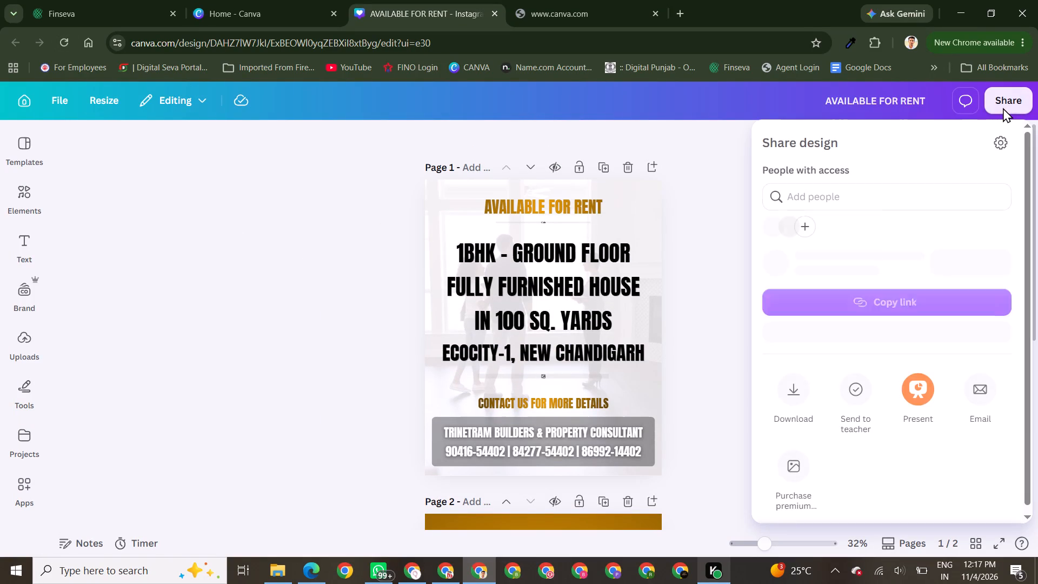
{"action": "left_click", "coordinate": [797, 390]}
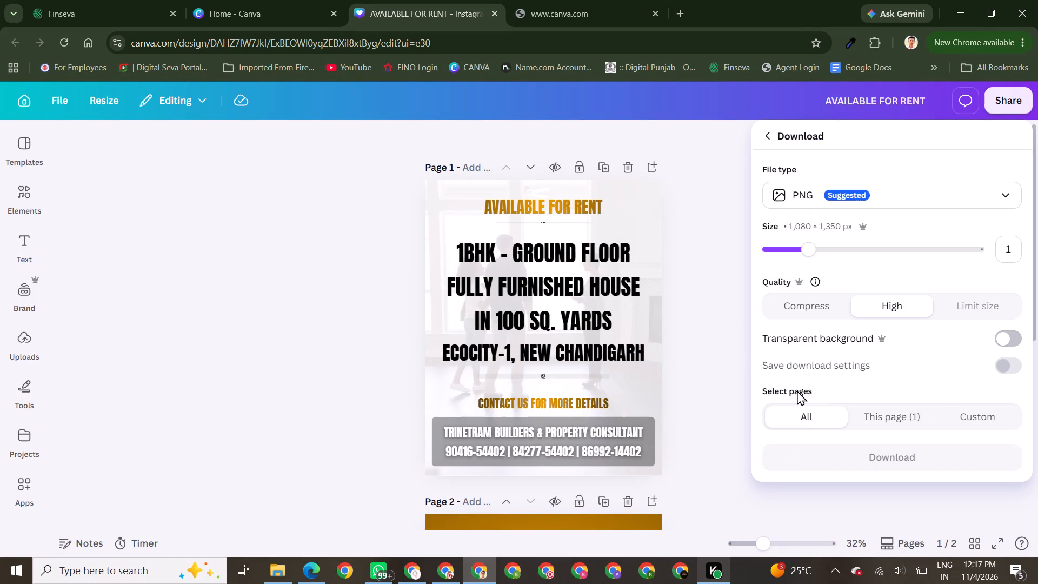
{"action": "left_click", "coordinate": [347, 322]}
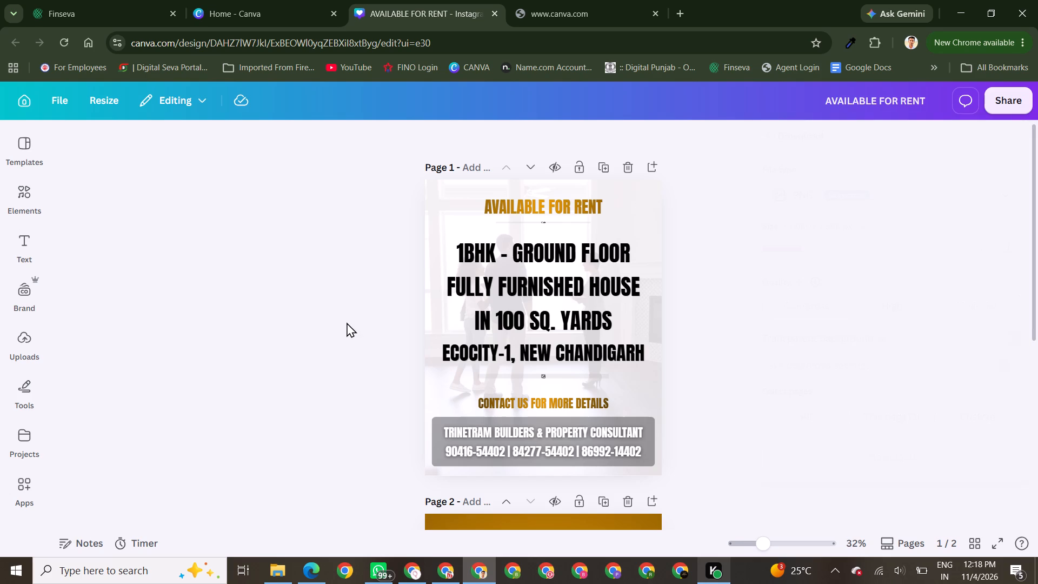
Reload the page of the AVAILABLE FOR RENT design.
{"action": "left_click", "coordinate": [62, 41]}
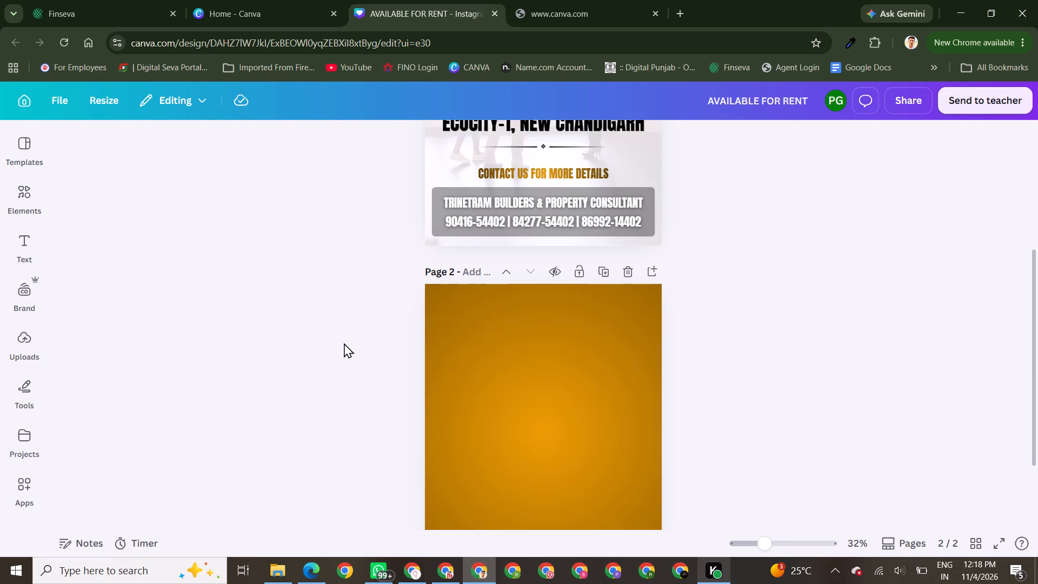
Download all pages of the AVAILABLE FOR RENT design as PNG at 1,080 × 1,350 px with high quality.
{"action": "scroll", "coordinate": [344, 343], "scroll_direction": "up", "scroll_amount": 4}
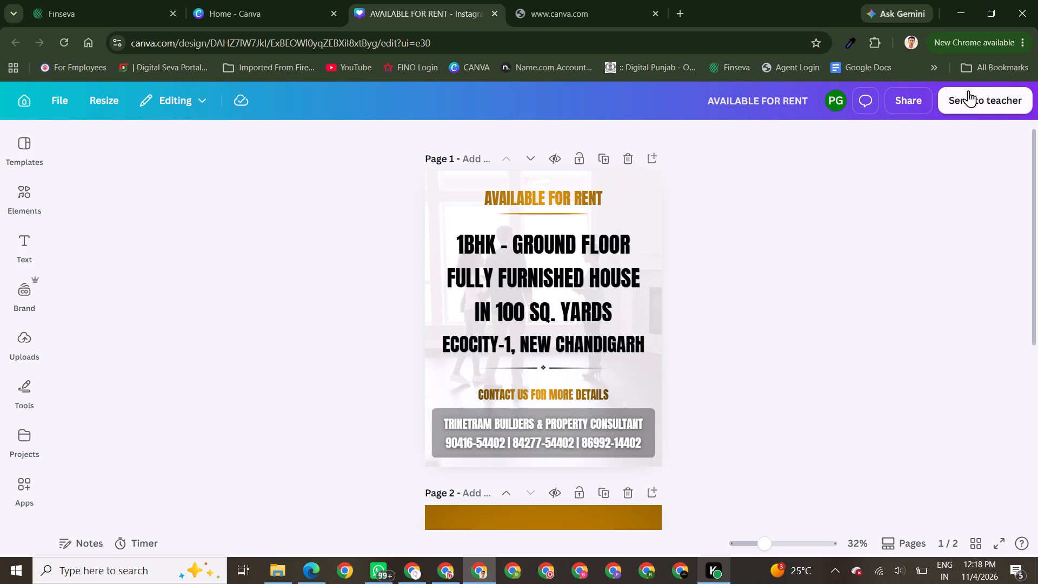
{"action": "left_click", "coordinate": [894, 90]}
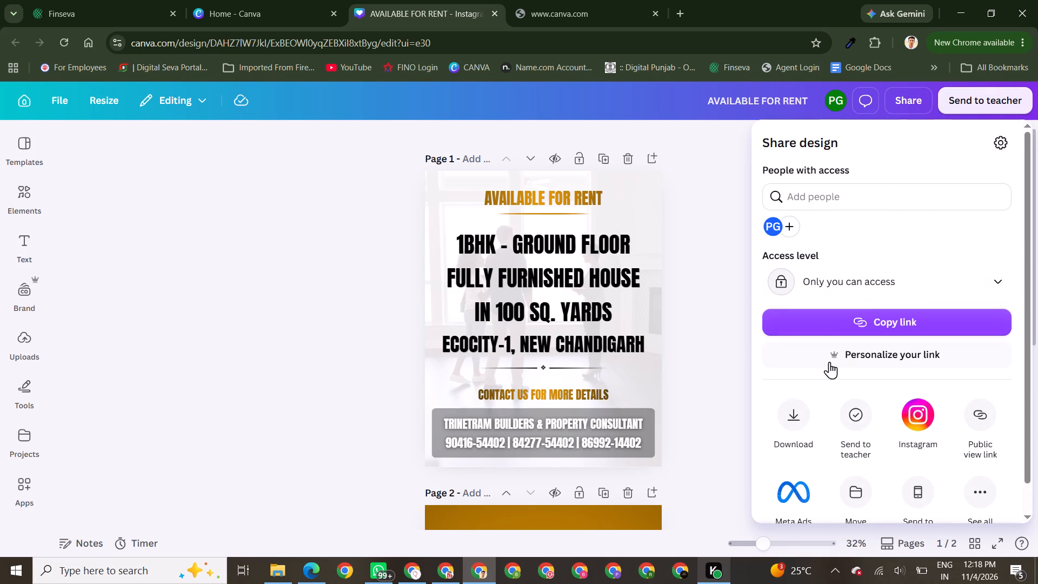
{"action": "left_click", "coordinate": [794, 420]}
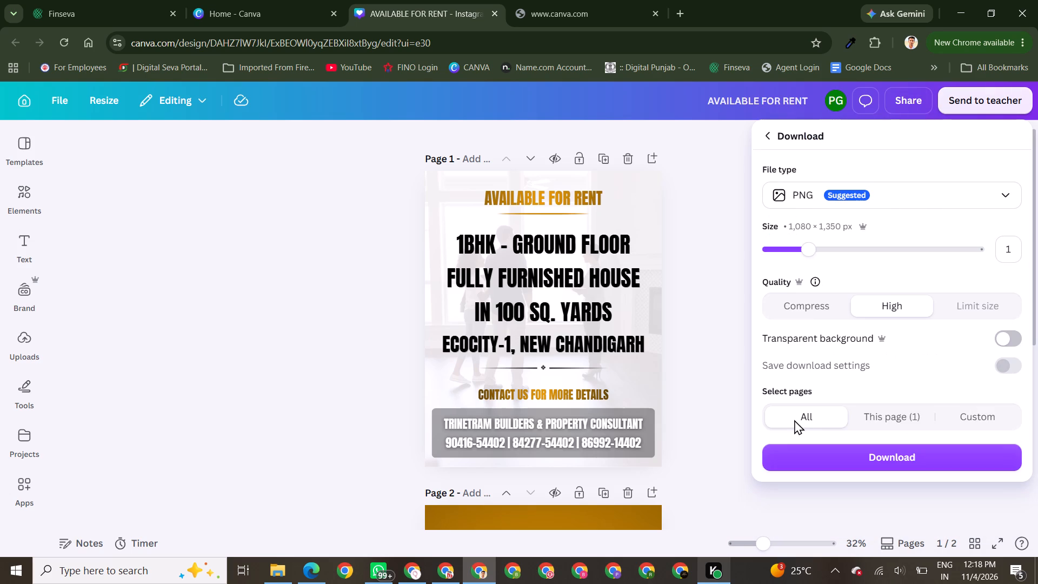
{"action": "left_click", "coordinate": [882, 450]}
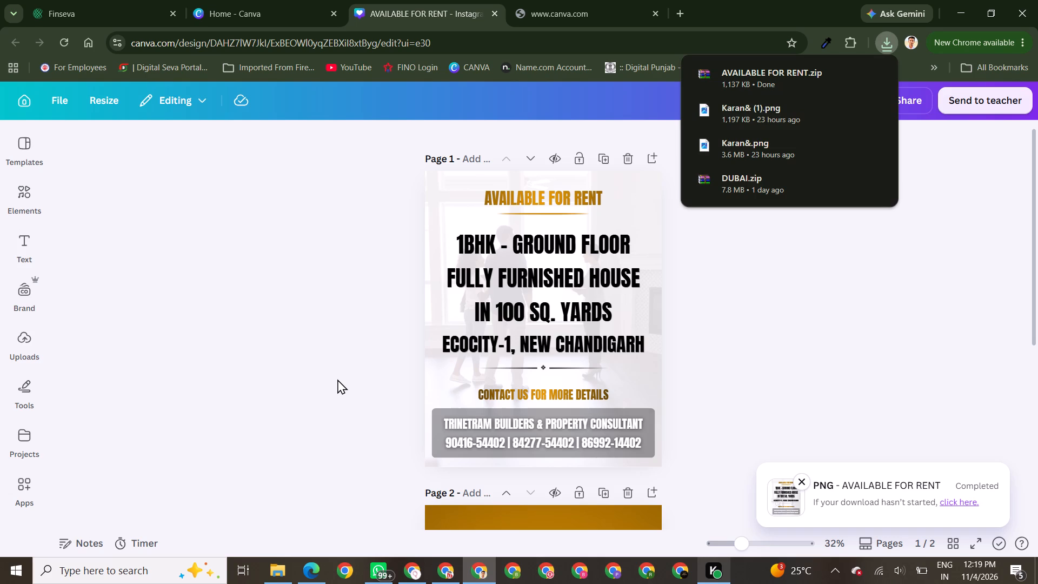
{"action": "left_click", "coordinate": [321, 294]}
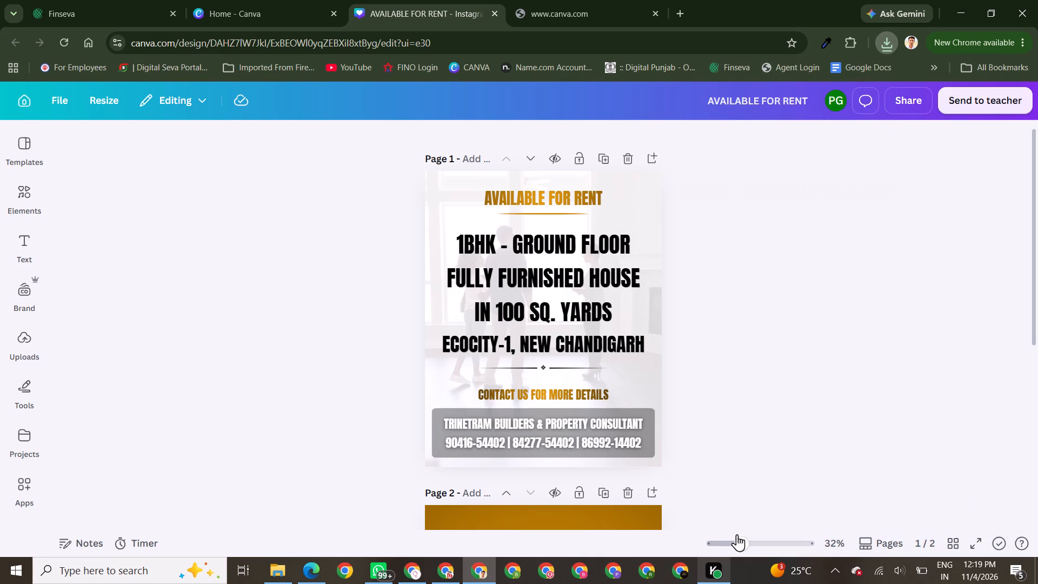